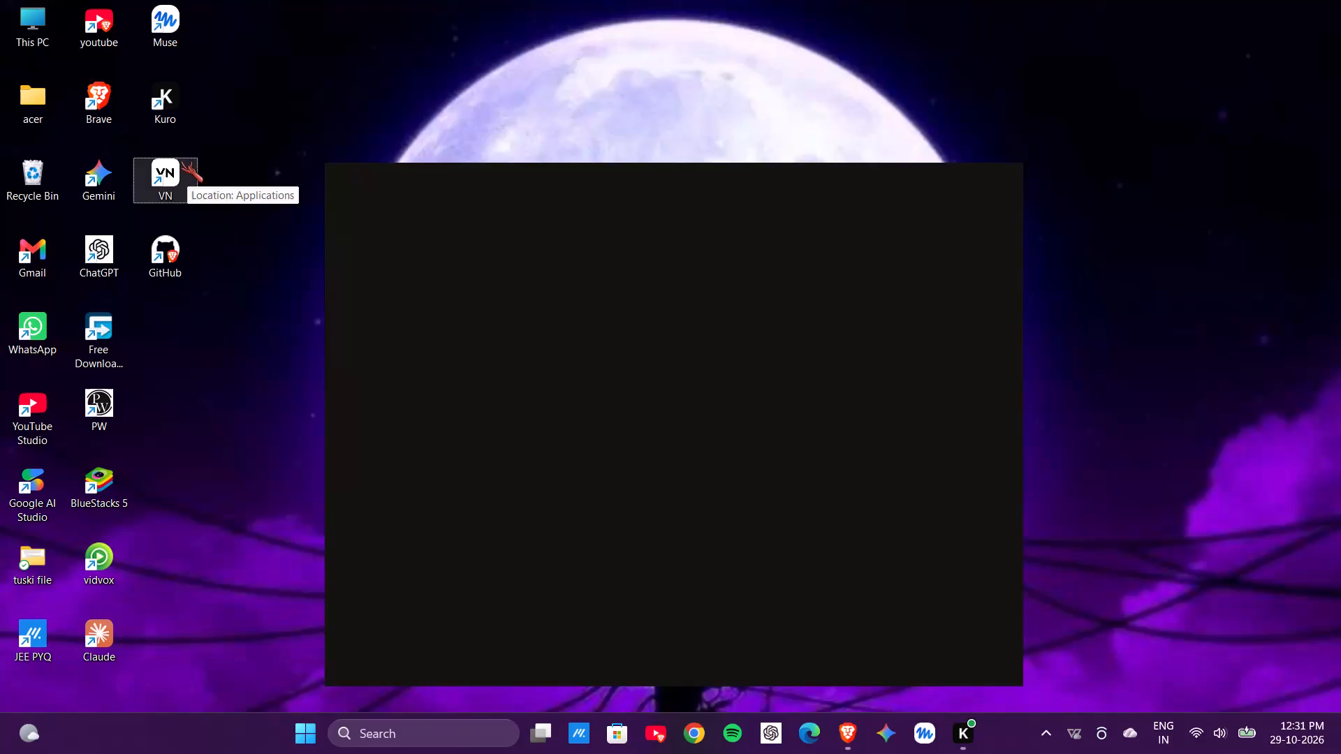
Launch the VN video editor and open the Oct 29, 2026 project.
double_click(149, 175)
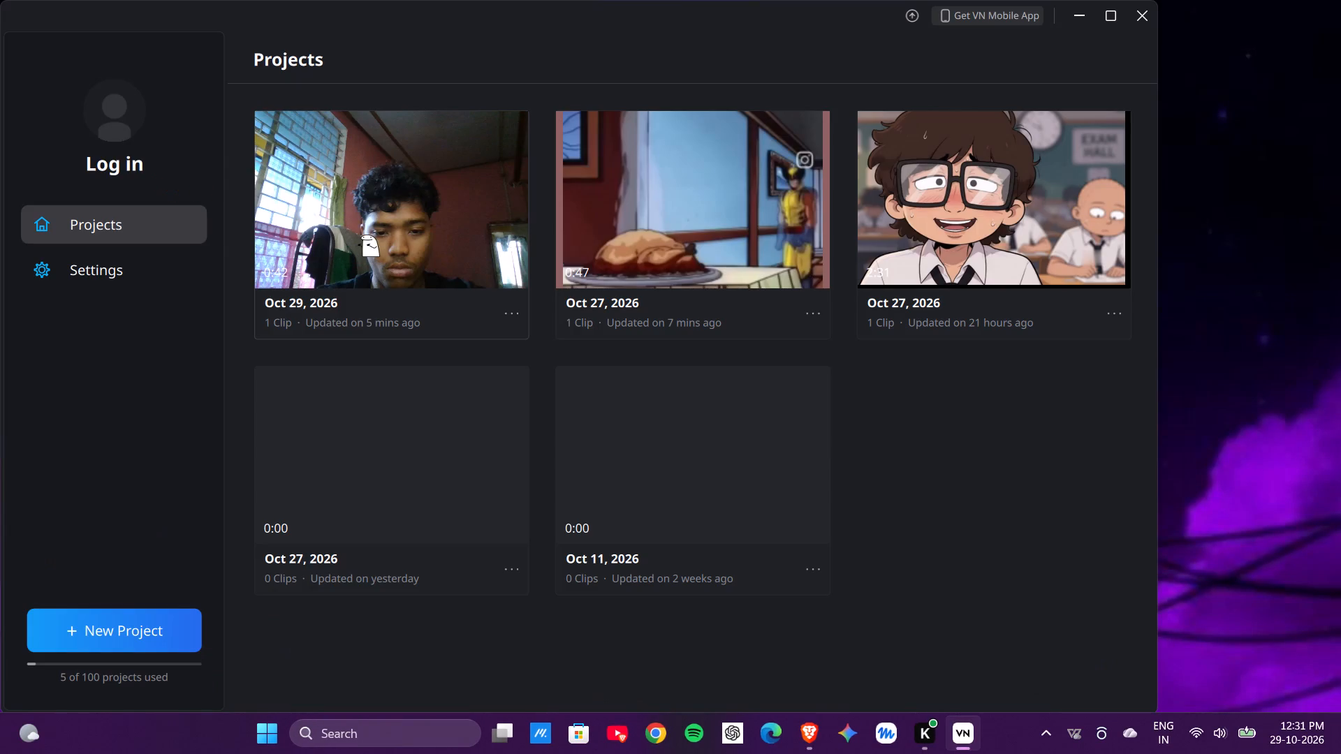
left_click(364, 235)
left_click(388, 244)
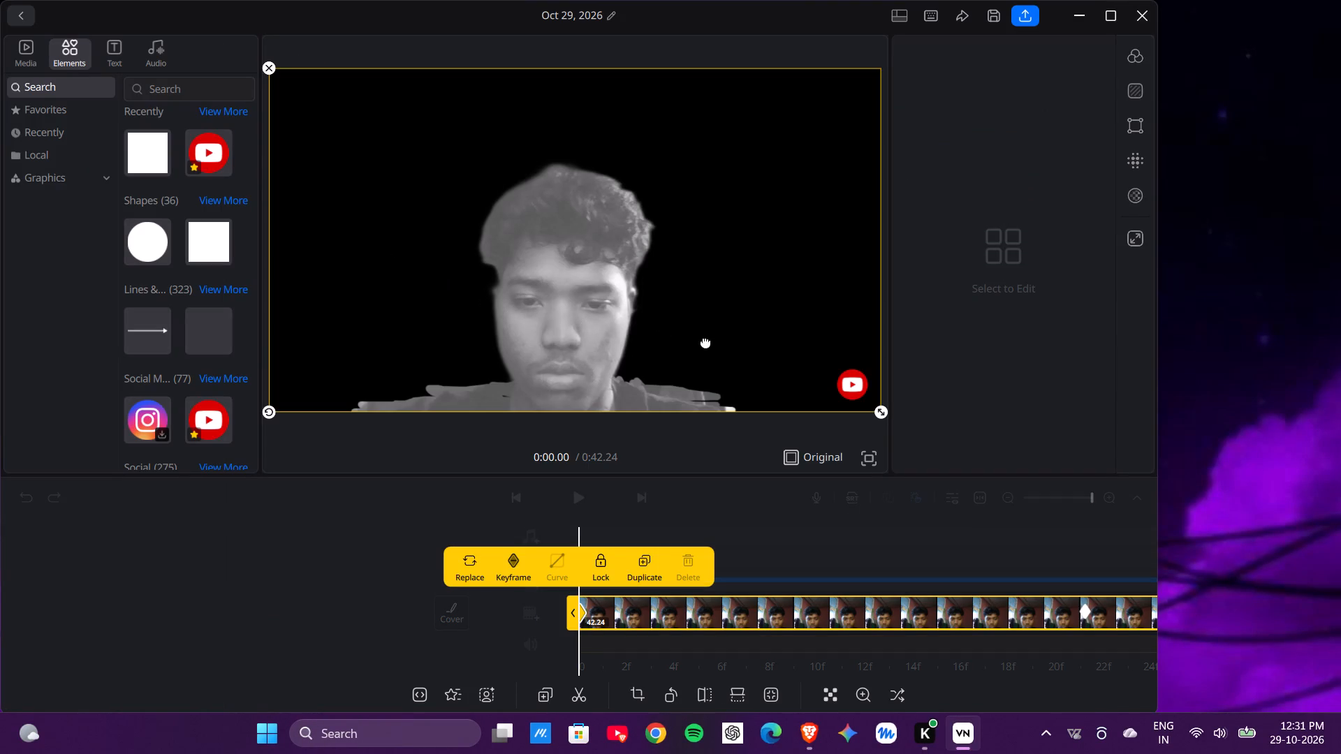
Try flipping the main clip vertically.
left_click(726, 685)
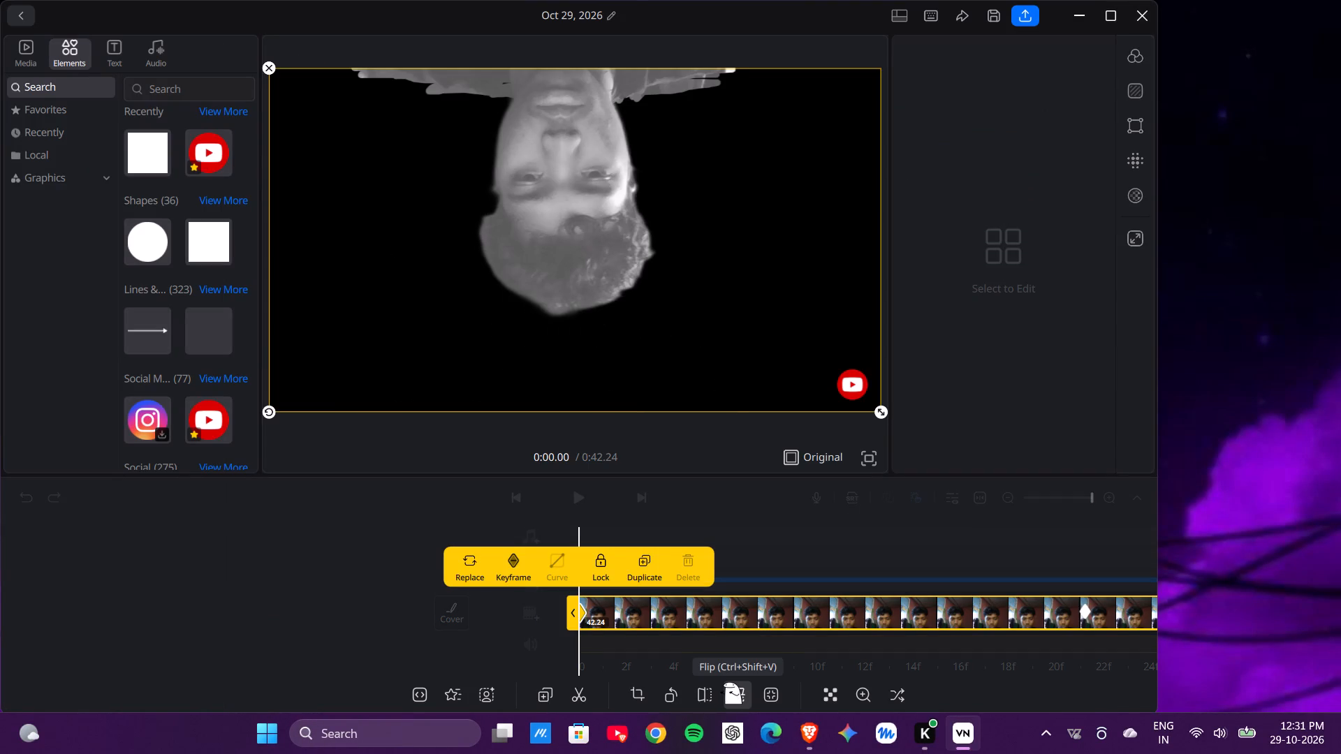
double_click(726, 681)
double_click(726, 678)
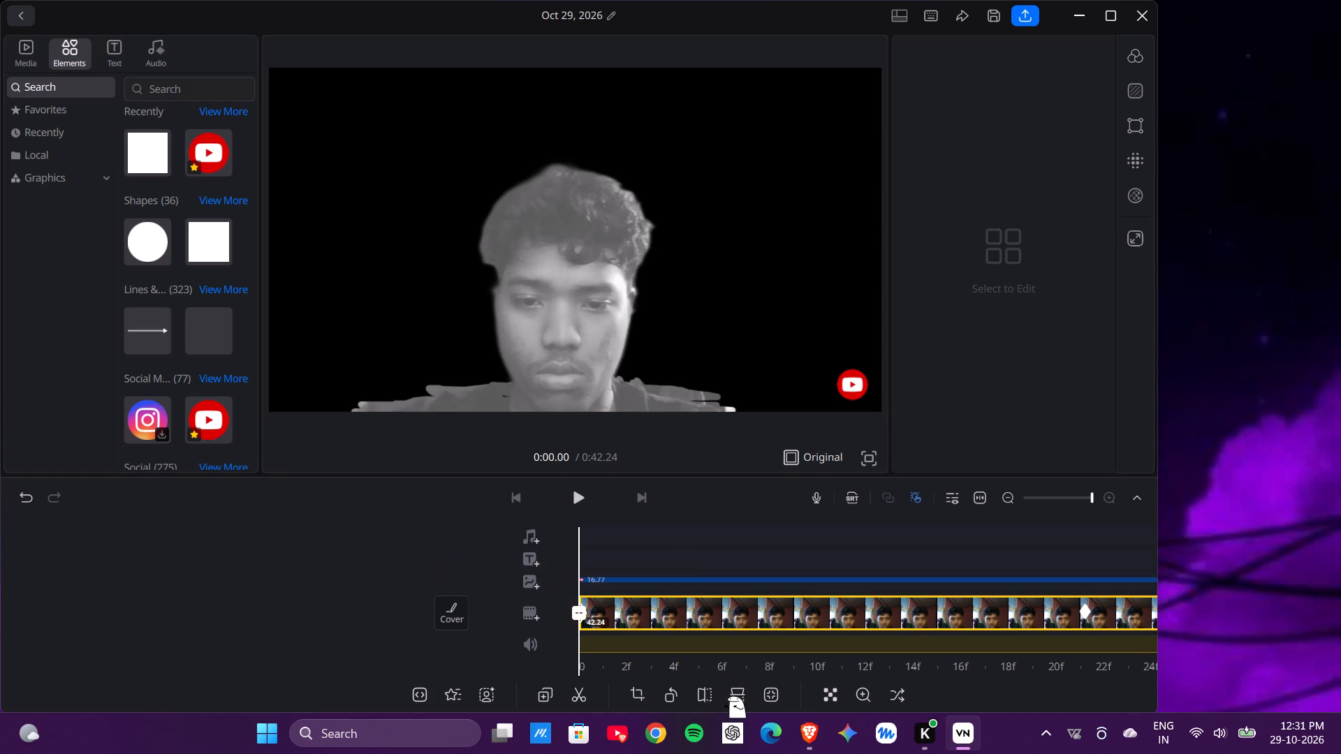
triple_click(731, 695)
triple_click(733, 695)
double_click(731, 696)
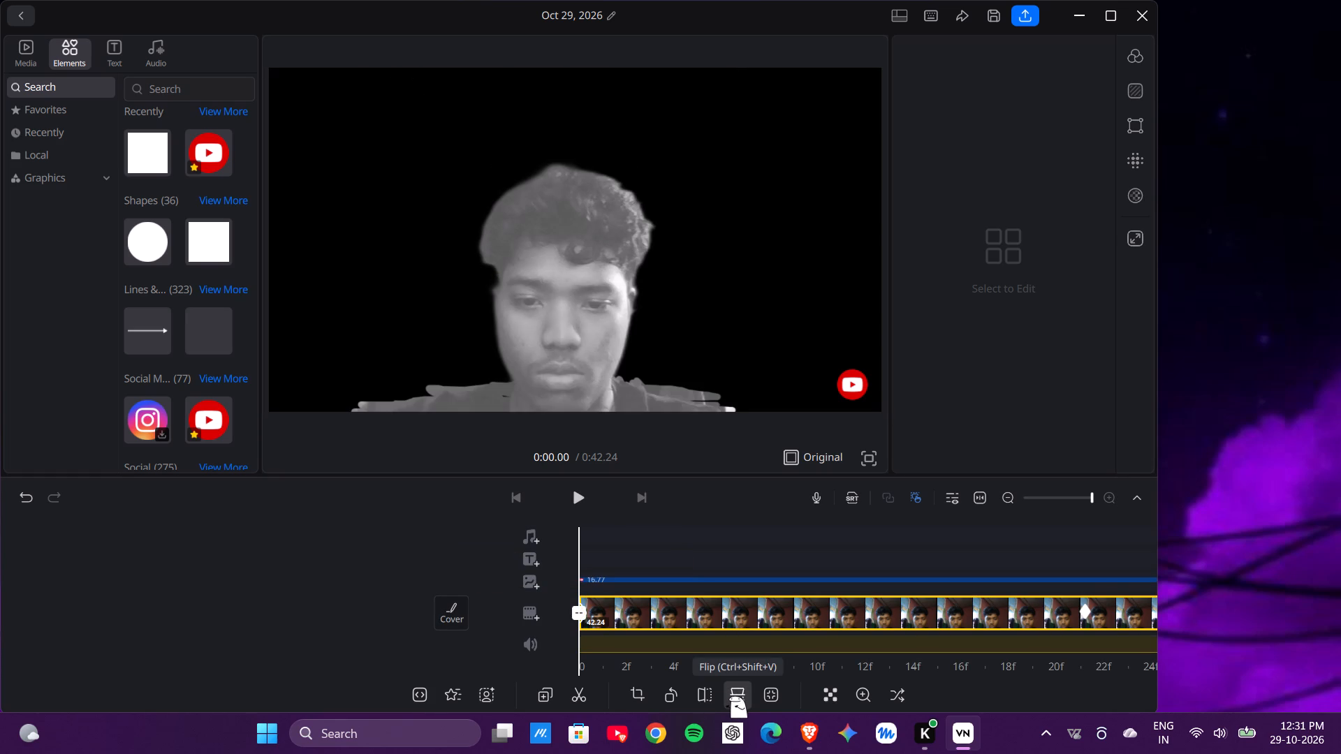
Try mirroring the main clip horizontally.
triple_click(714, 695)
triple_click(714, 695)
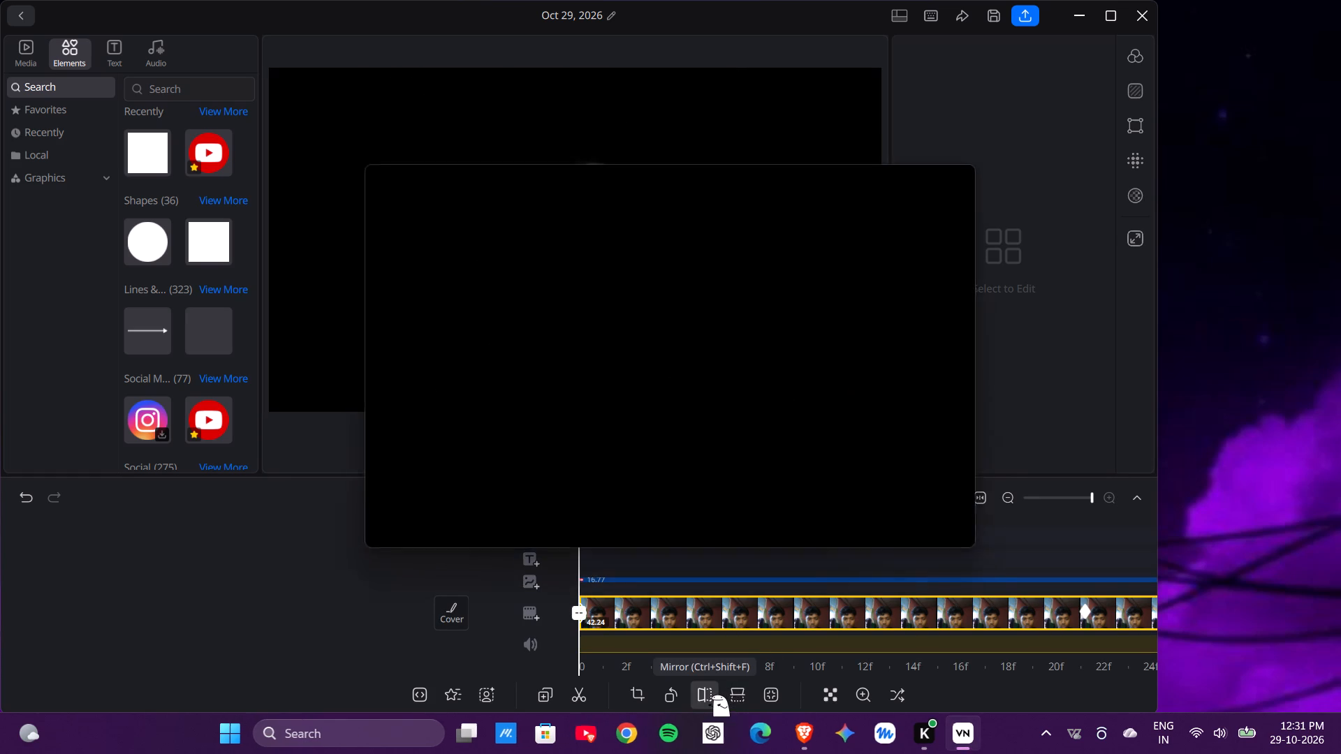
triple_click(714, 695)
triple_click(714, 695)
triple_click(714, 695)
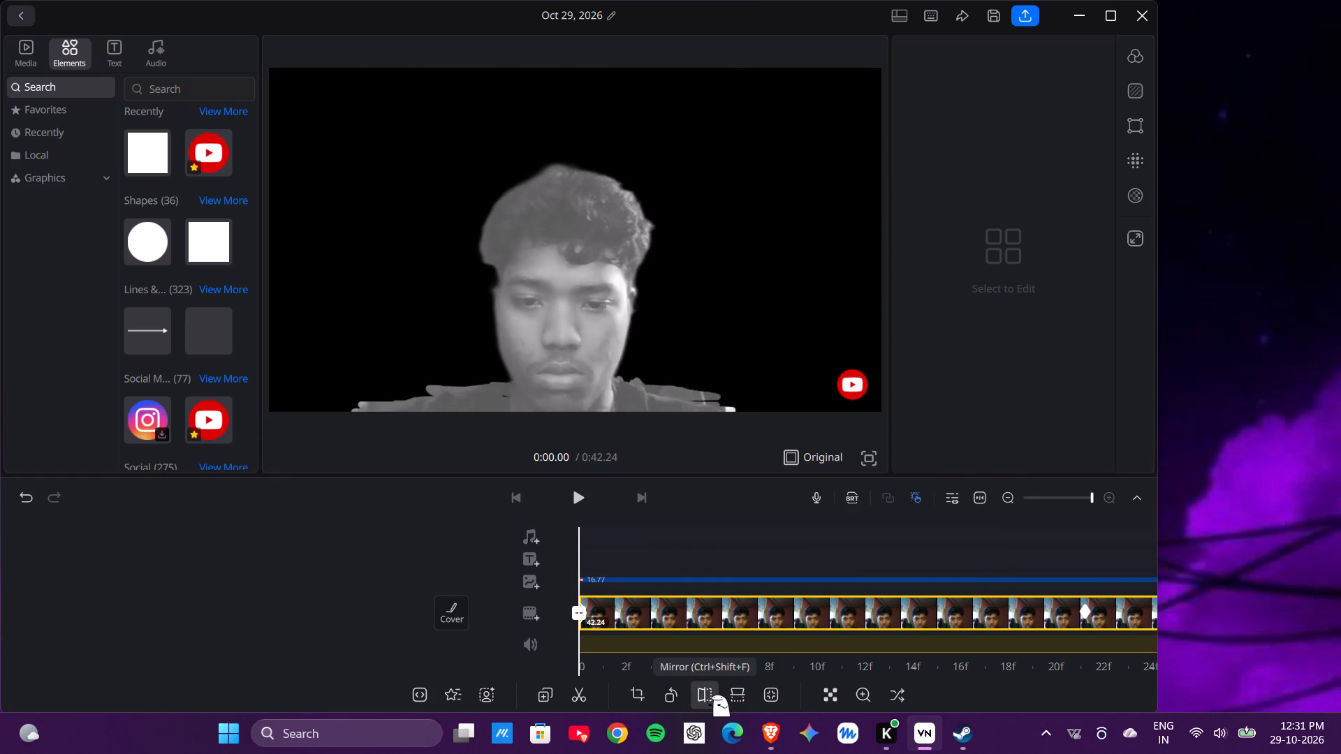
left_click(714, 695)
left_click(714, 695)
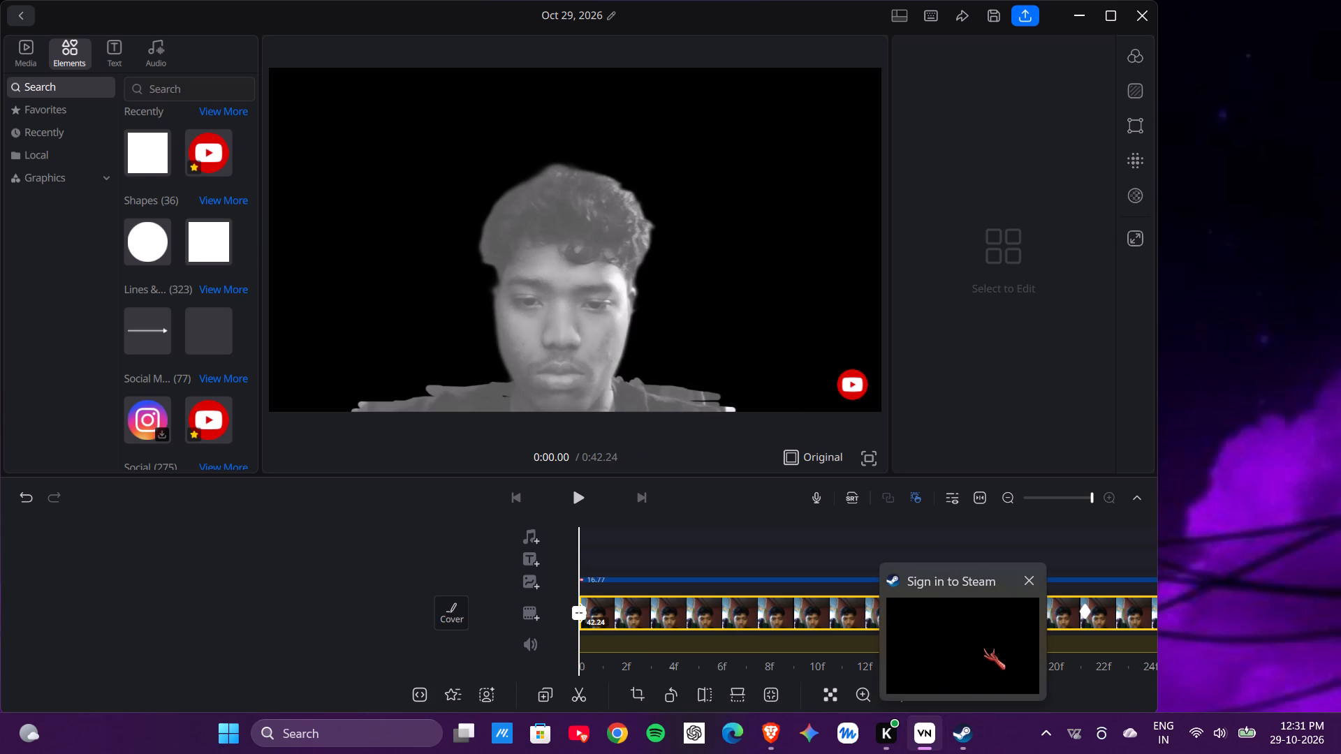
Close the Sign in to Steam window.
left_click(1032, 584)
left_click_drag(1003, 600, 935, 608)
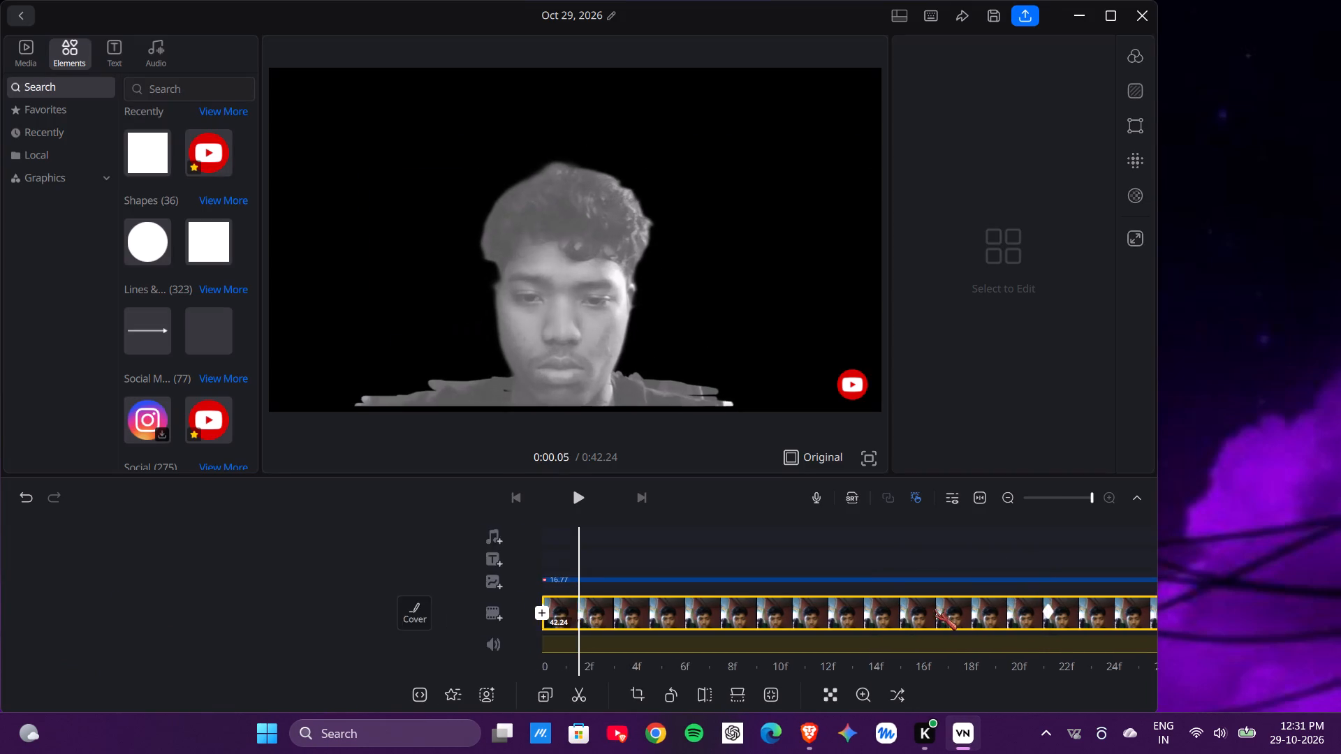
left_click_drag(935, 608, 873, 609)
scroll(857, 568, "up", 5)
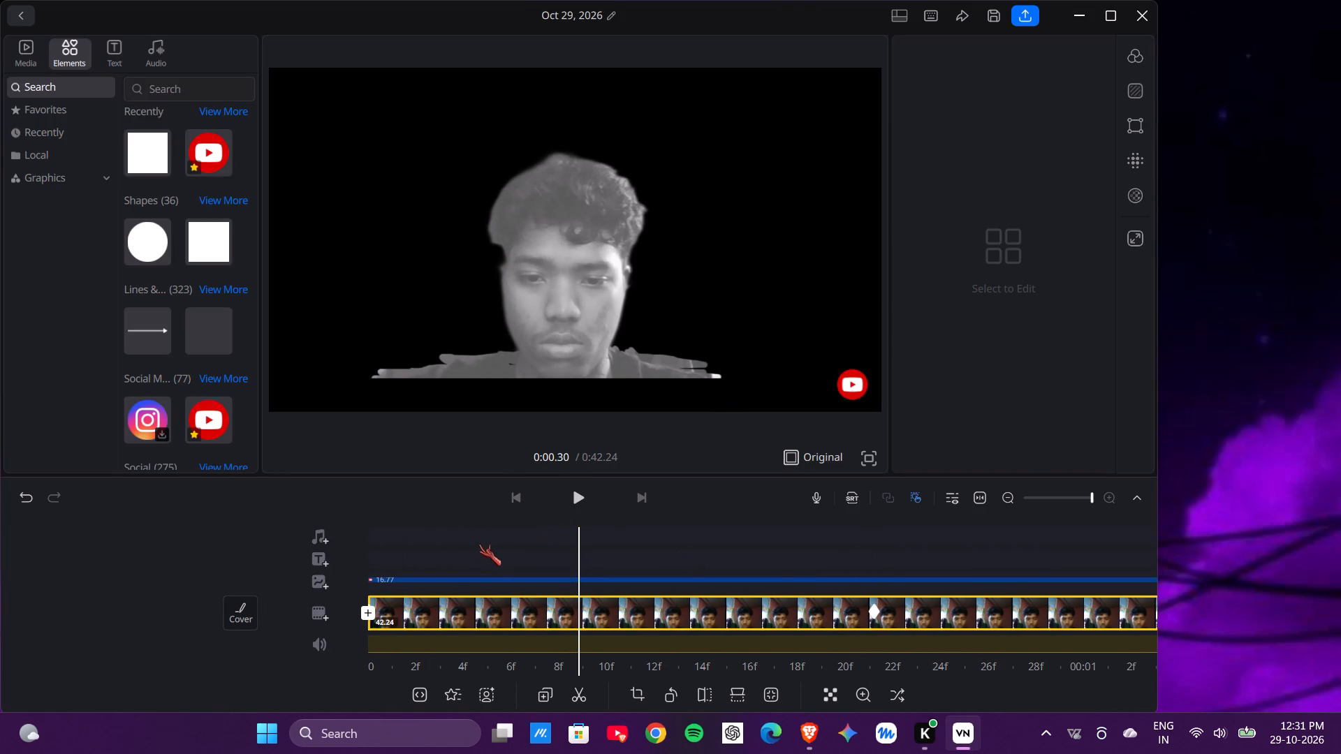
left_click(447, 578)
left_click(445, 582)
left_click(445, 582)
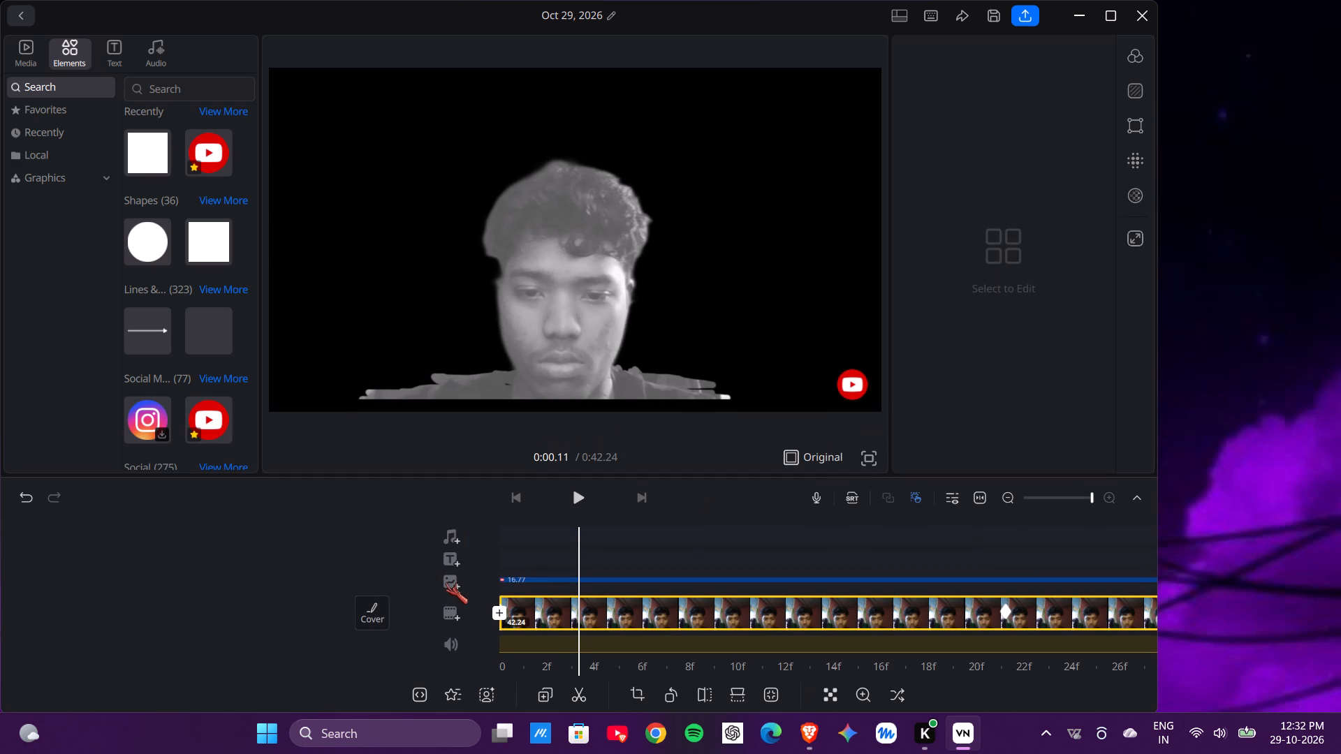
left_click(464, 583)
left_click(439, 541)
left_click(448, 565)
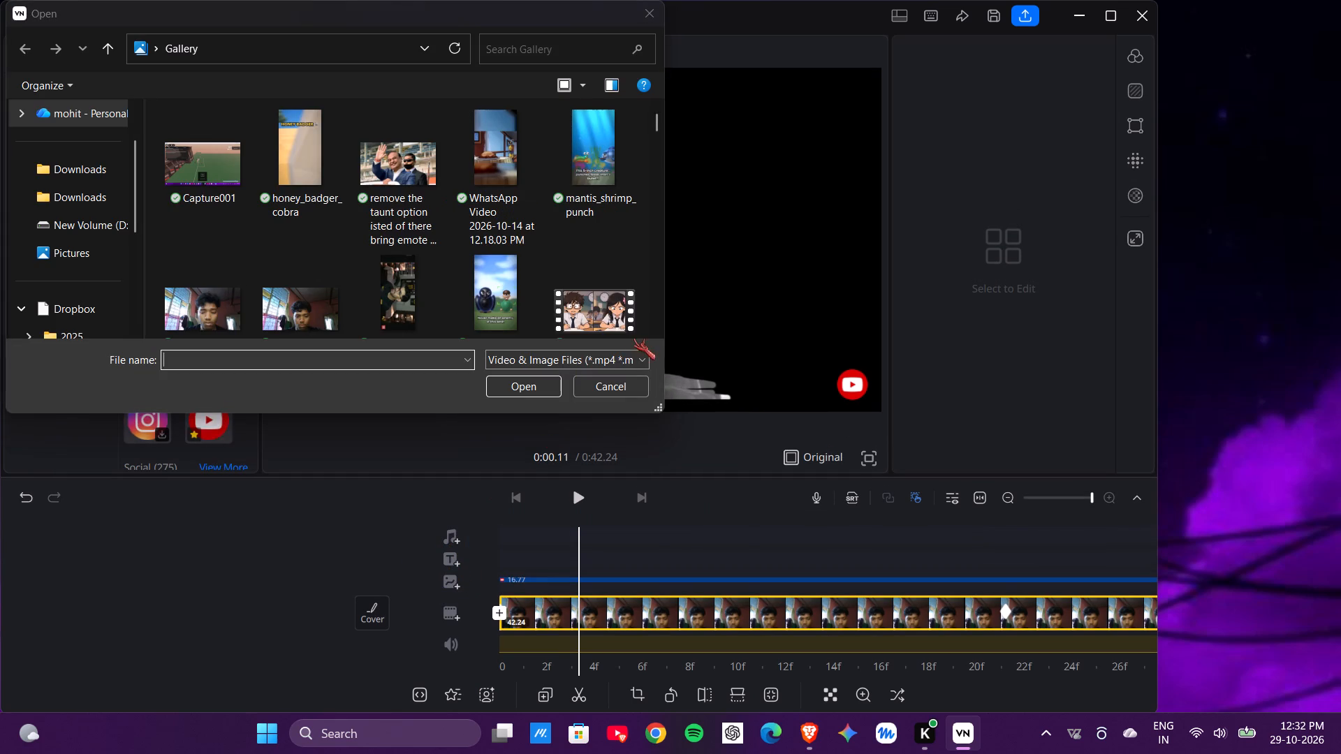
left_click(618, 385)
Delete the YouTube logo overlay that begins near the start of the timeline.
left_click(542, 547)
left_click(523, 582)
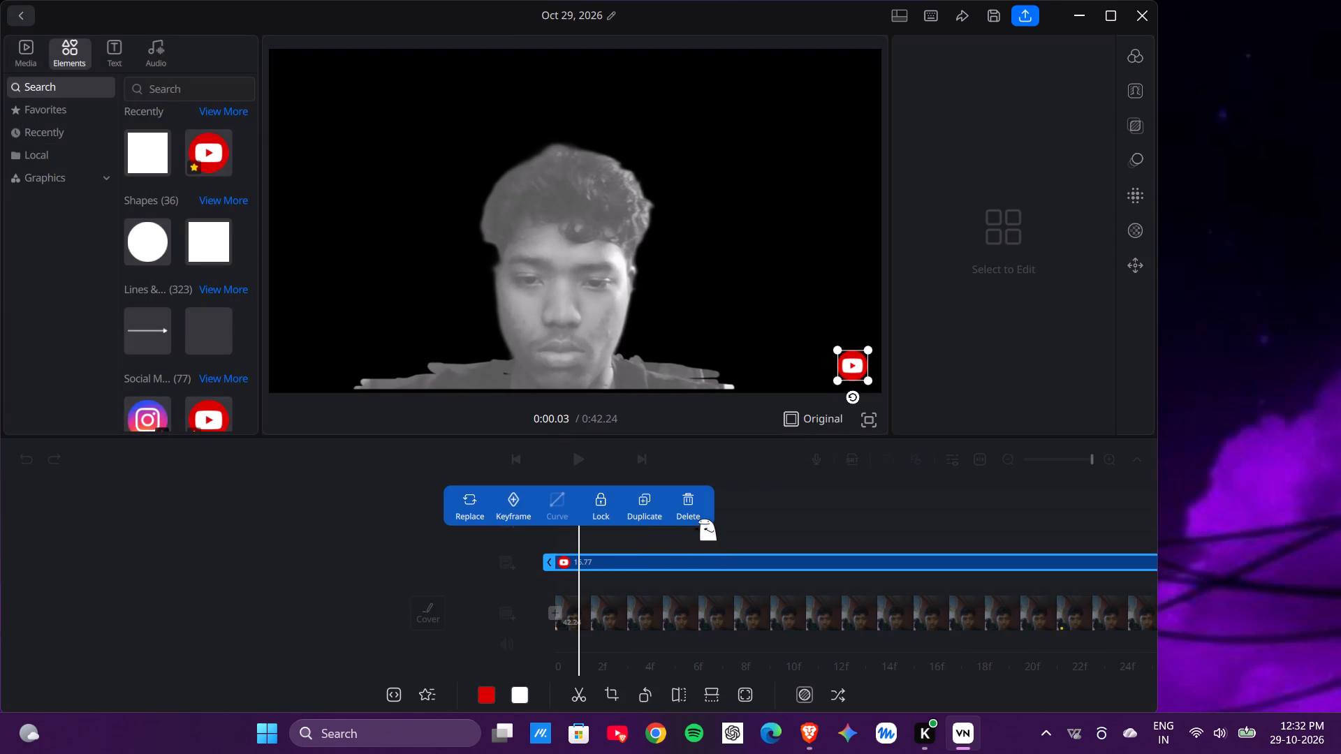
left_click(693, 504)
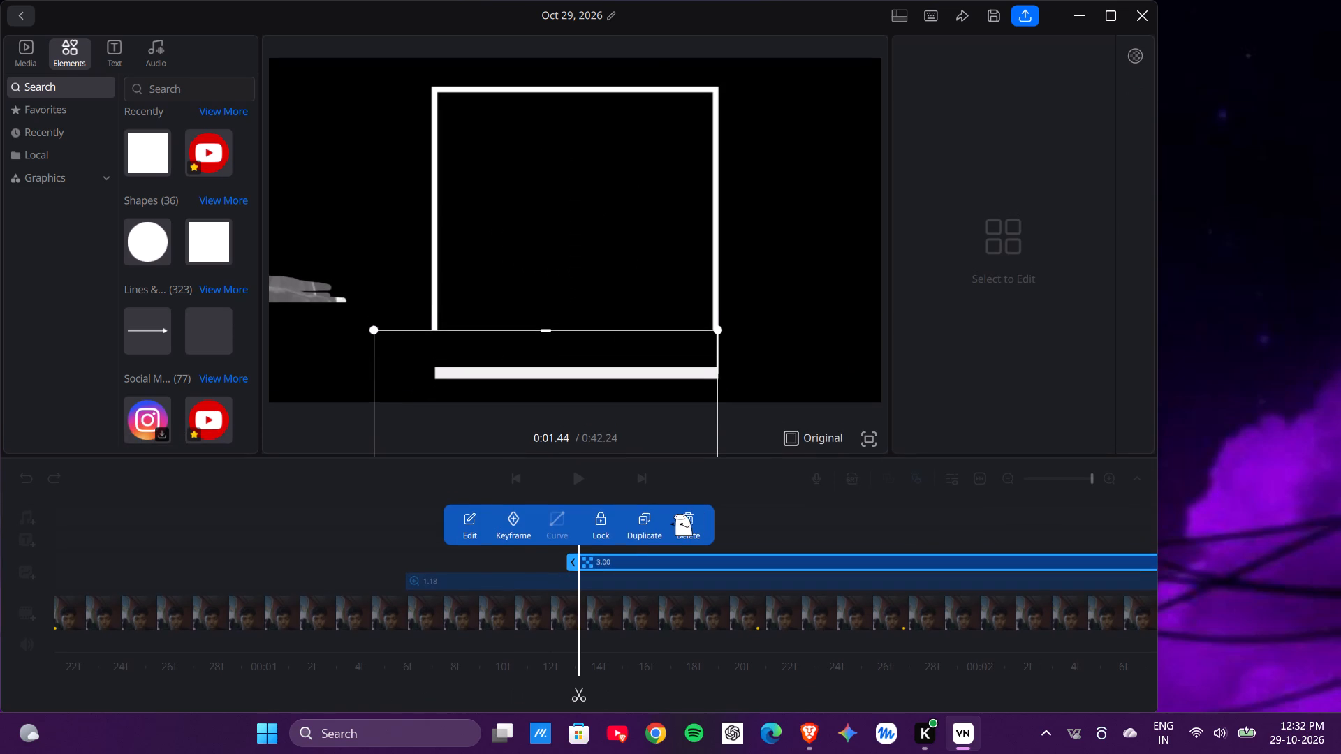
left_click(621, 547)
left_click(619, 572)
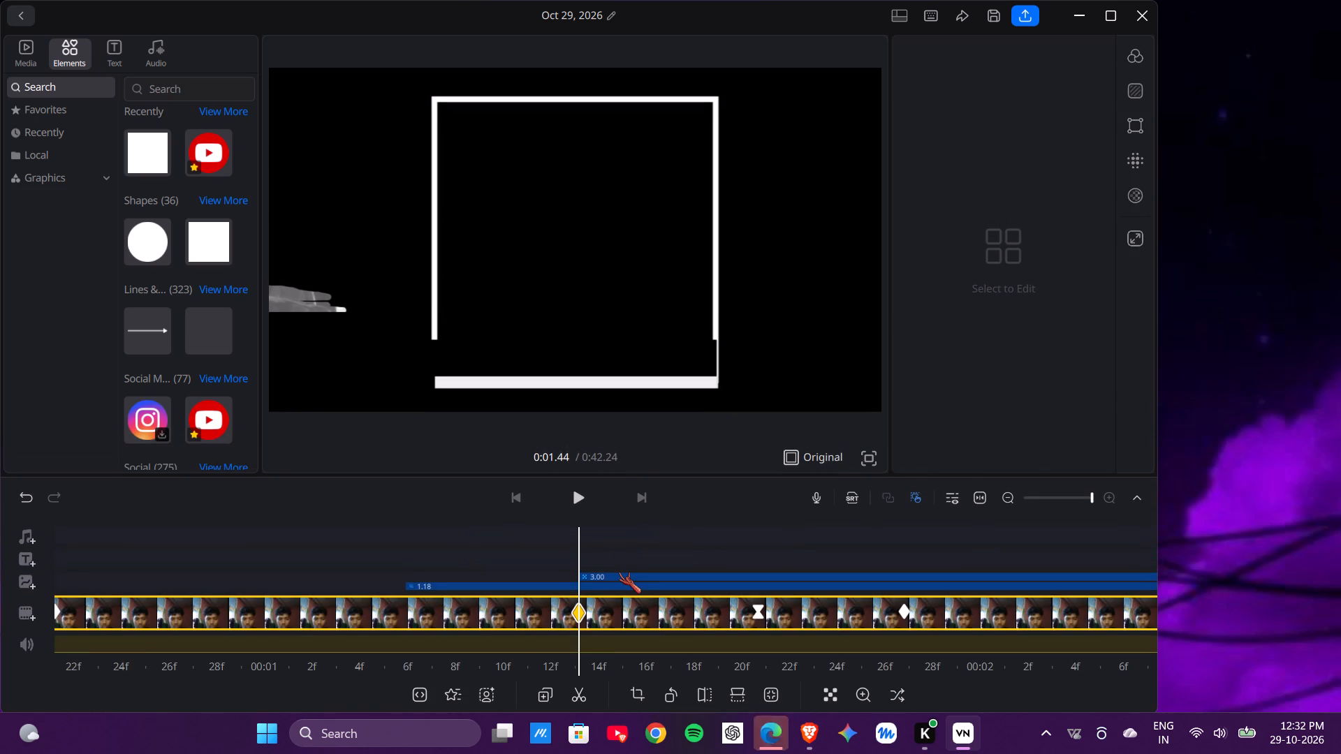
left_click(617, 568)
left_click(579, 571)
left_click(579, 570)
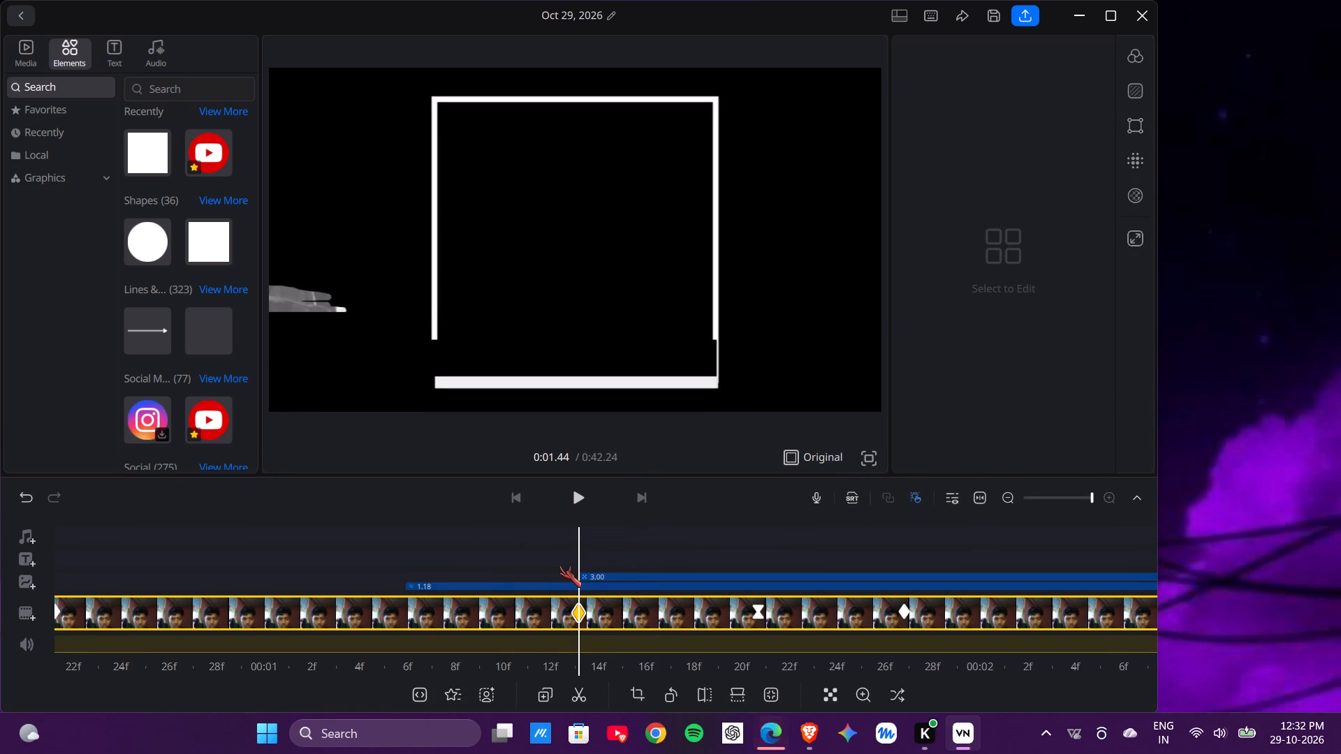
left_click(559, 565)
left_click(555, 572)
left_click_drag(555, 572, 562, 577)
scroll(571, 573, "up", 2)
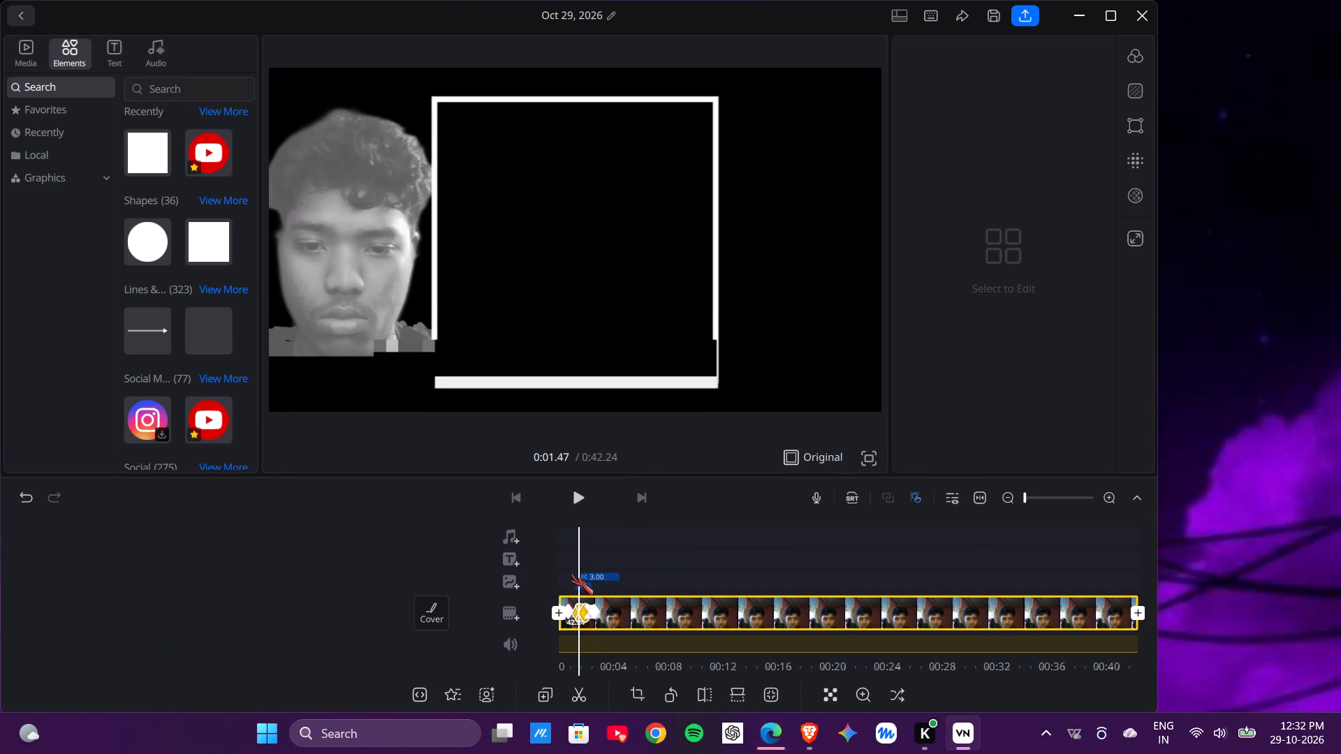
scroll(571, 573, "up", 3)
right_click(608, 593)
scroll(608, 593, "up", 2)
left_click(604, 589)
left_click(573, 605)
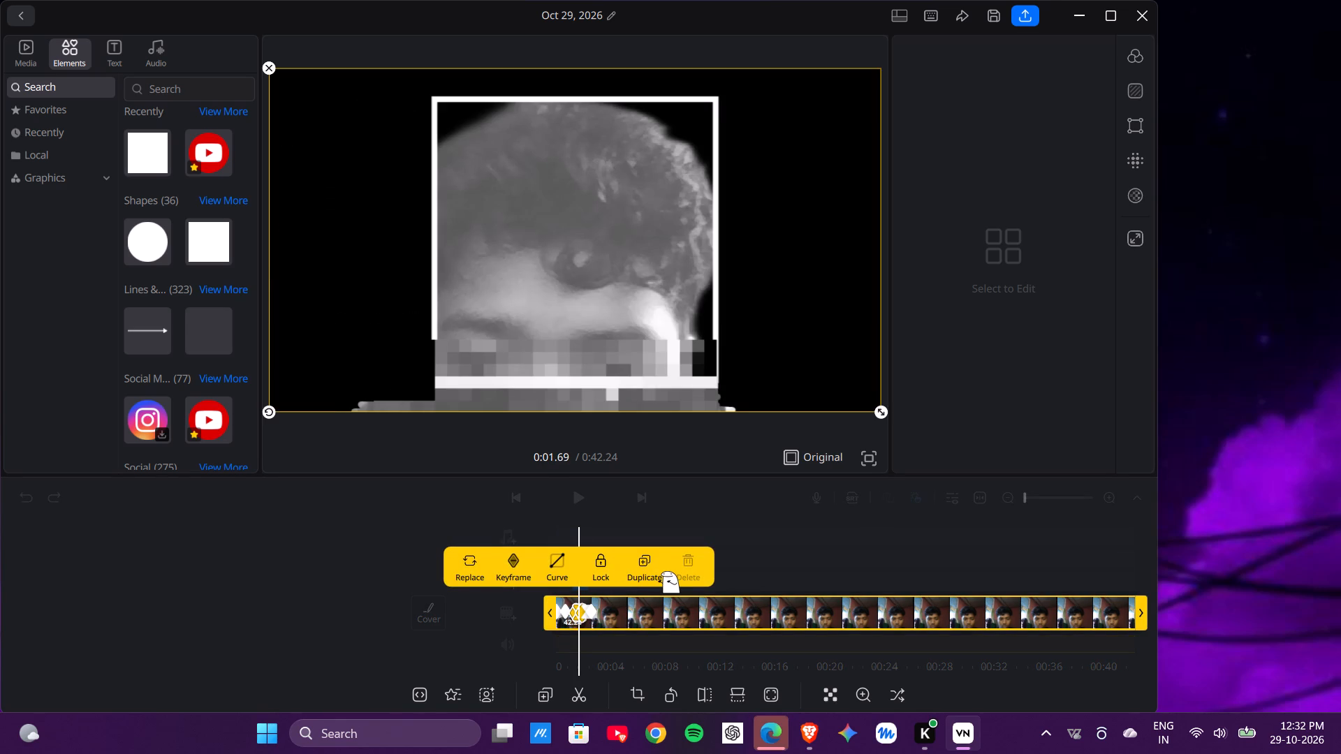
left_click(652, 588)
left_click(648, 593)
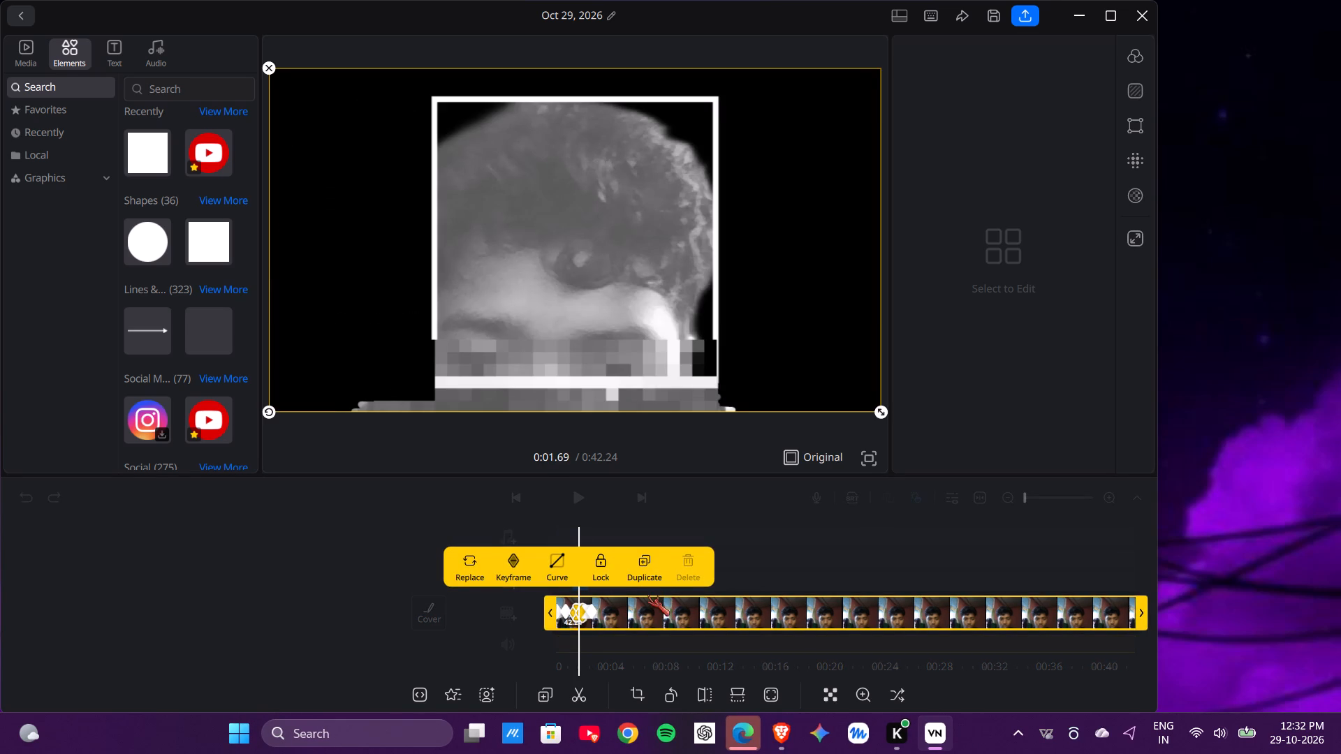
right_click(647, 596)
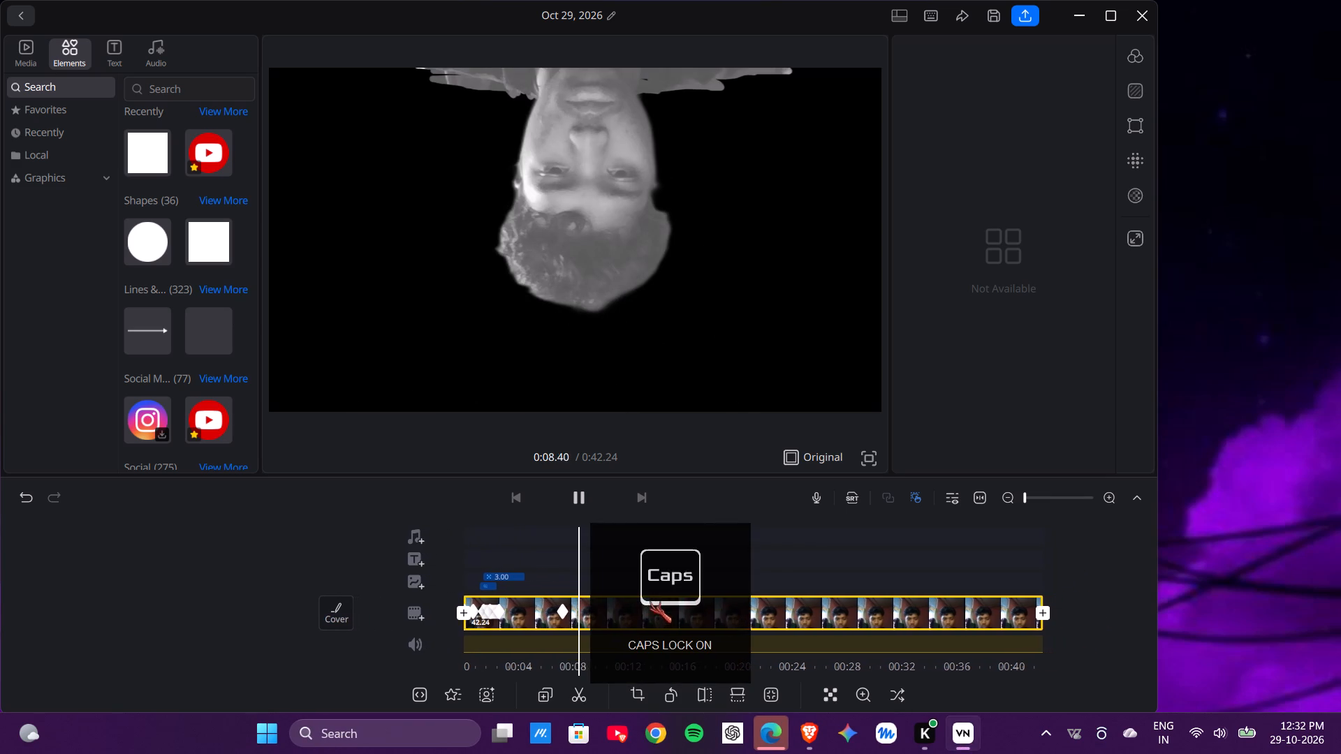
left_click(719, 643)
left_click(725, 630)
Apply the Stutter1 curve to the main clip's keyframe transition around 0:09.56.
left_click(759, 615)
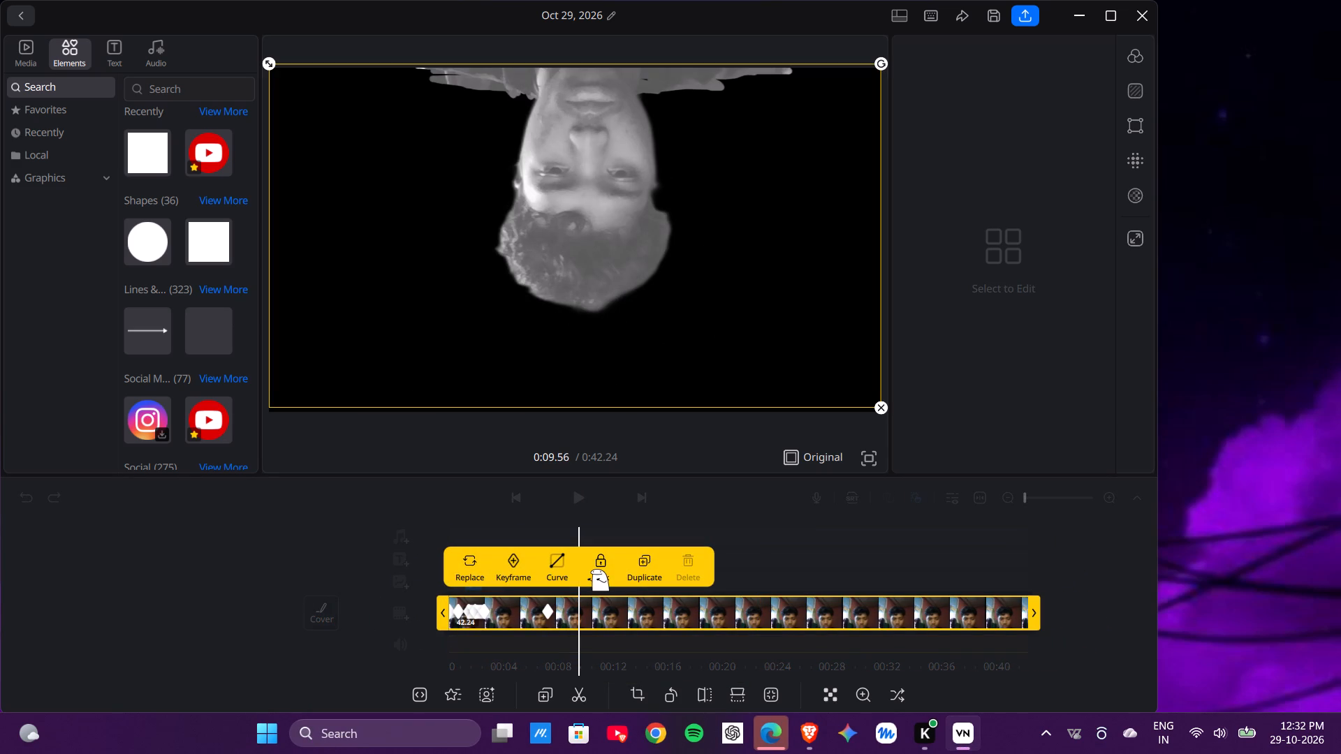
left_click(515, 547)
left_click(553, 550)
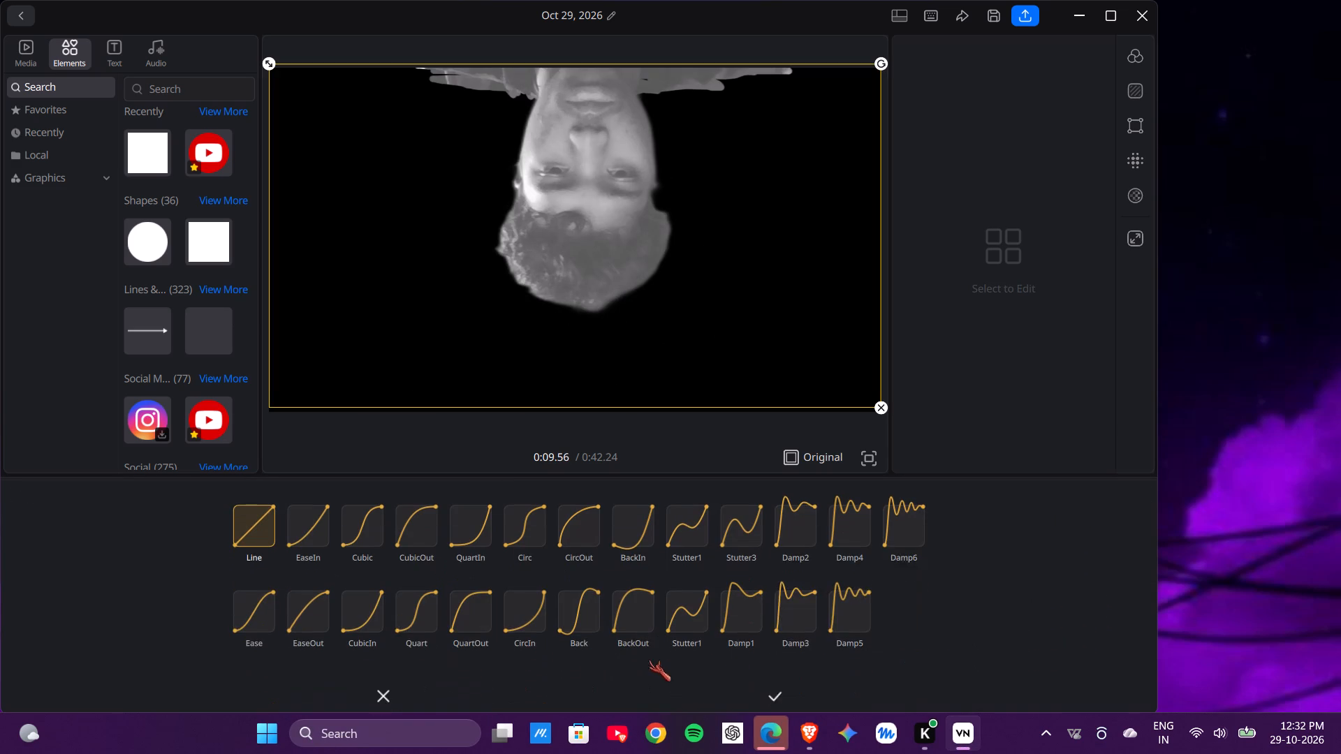
left_click(692, 626)
Rotate the upside-down main clip upright in the preview at about 0:09.90.
left_click_drag(690, 231, 692, 294)
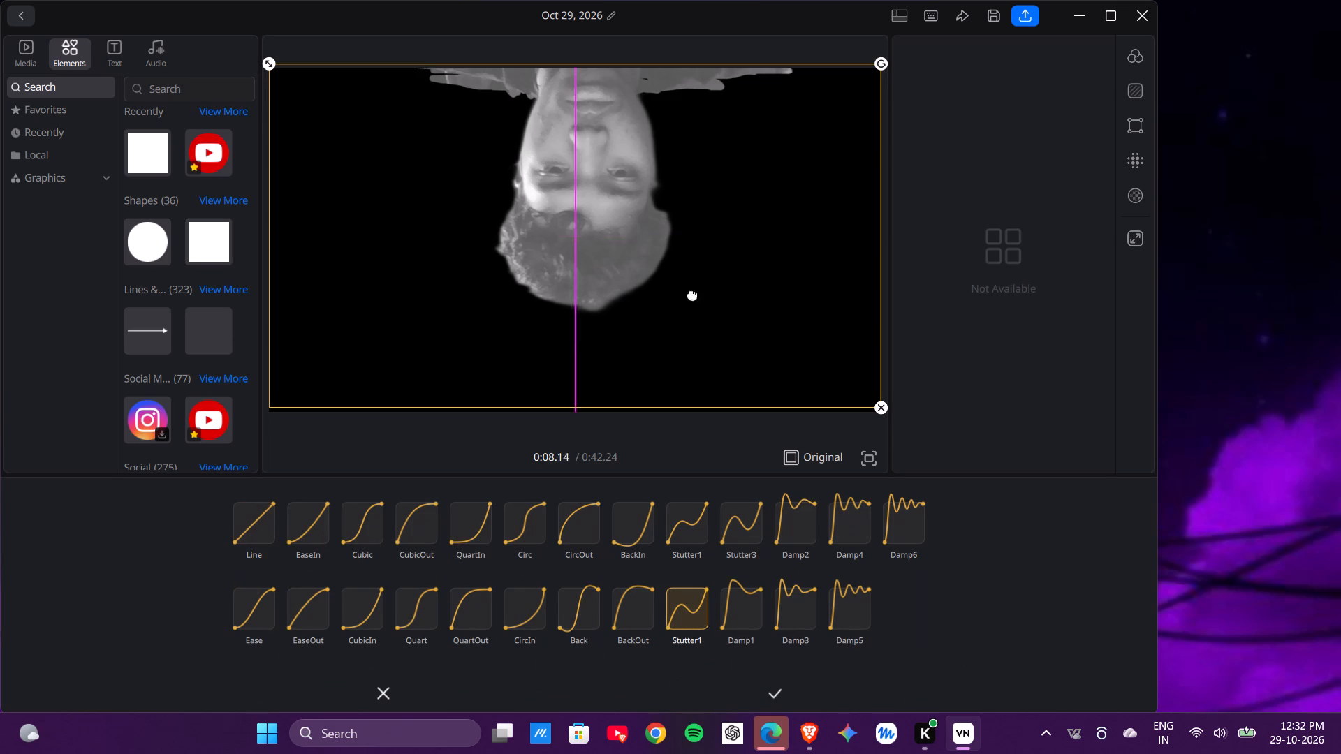
left_click_drag(692, 294, 707, 273)
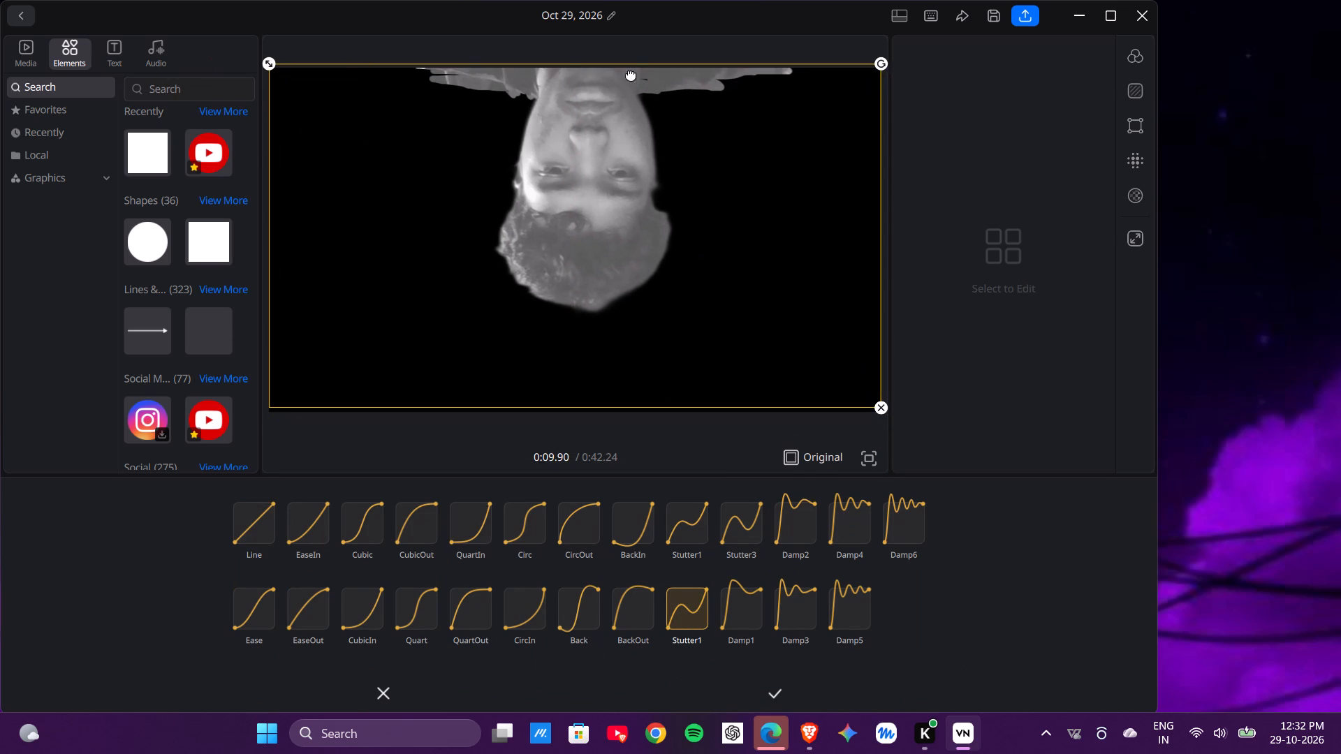
double_click(872, 56)
left_click(877, 58)
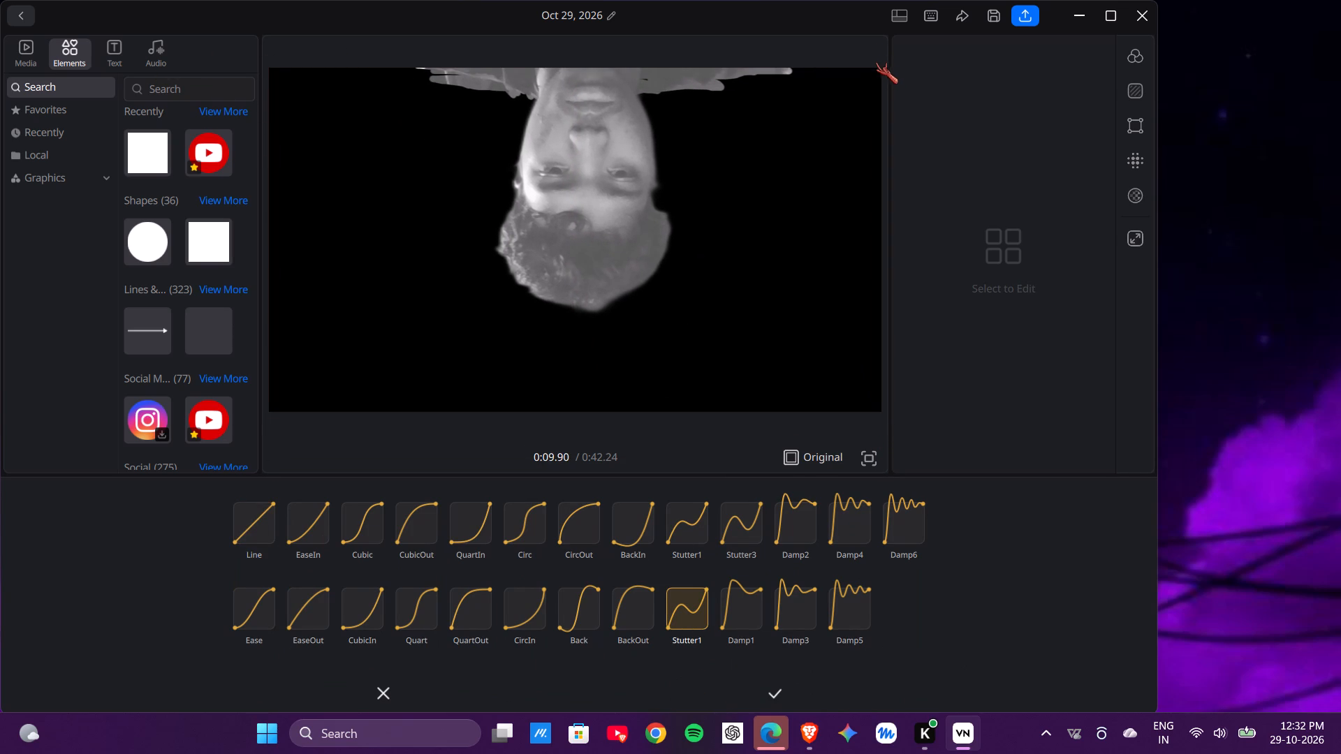
left_click(863, 73)
triple_click(880, 71)
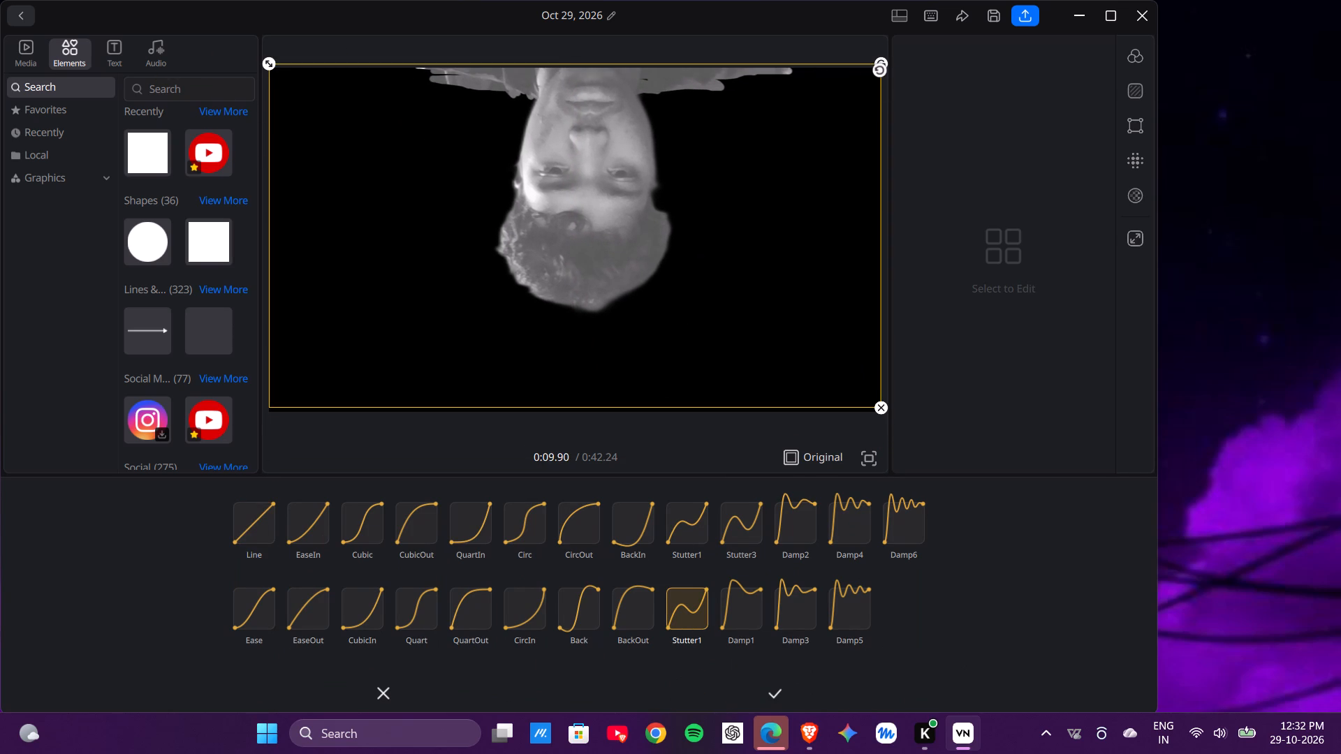
double_click(880, 71)
left_click_drag(880, 71, 314, 163)
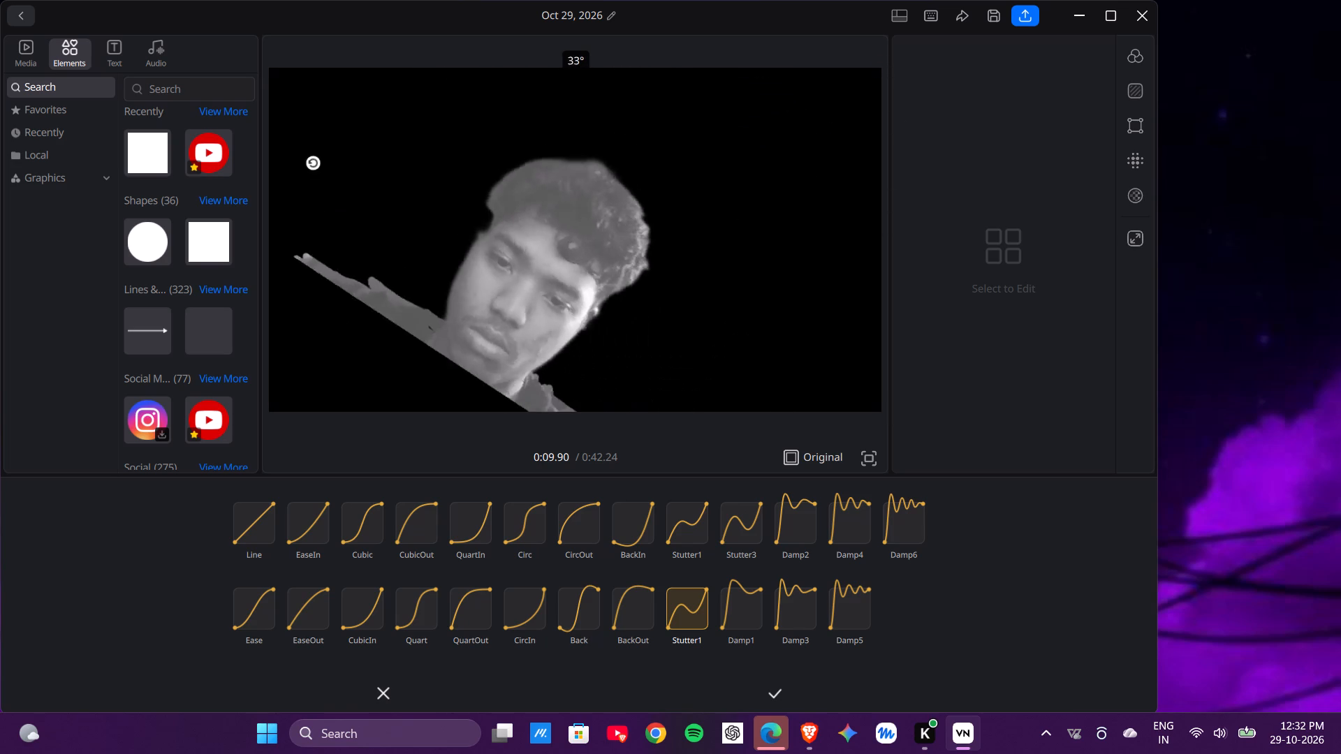
left_click_drag(314, 163, 439, 300)
left_click(784, 261)
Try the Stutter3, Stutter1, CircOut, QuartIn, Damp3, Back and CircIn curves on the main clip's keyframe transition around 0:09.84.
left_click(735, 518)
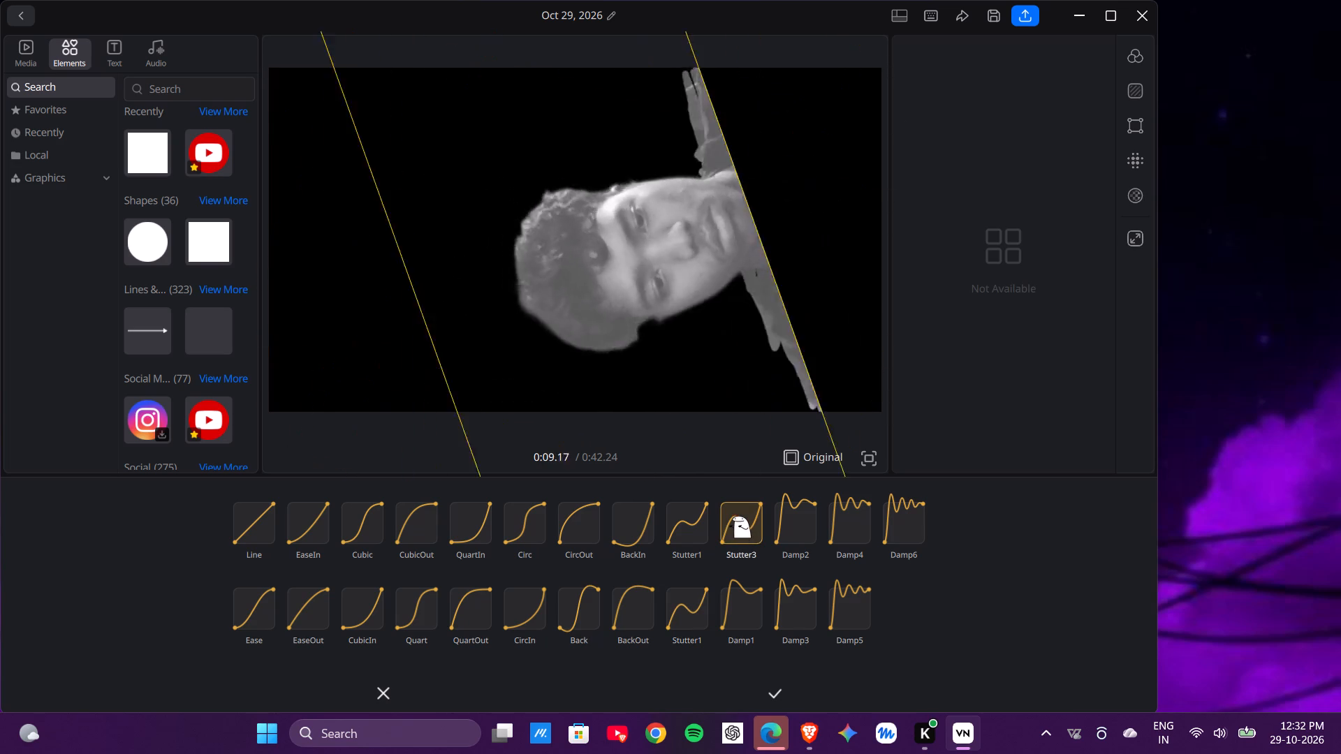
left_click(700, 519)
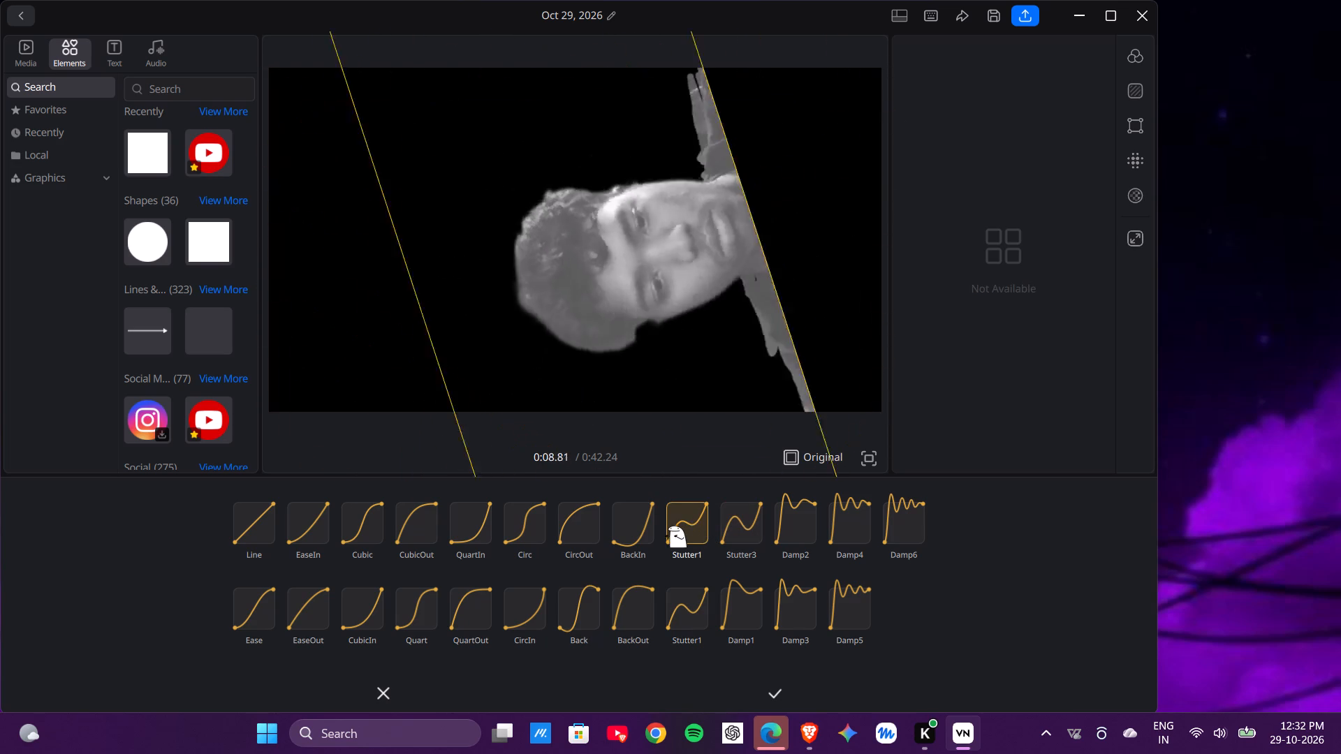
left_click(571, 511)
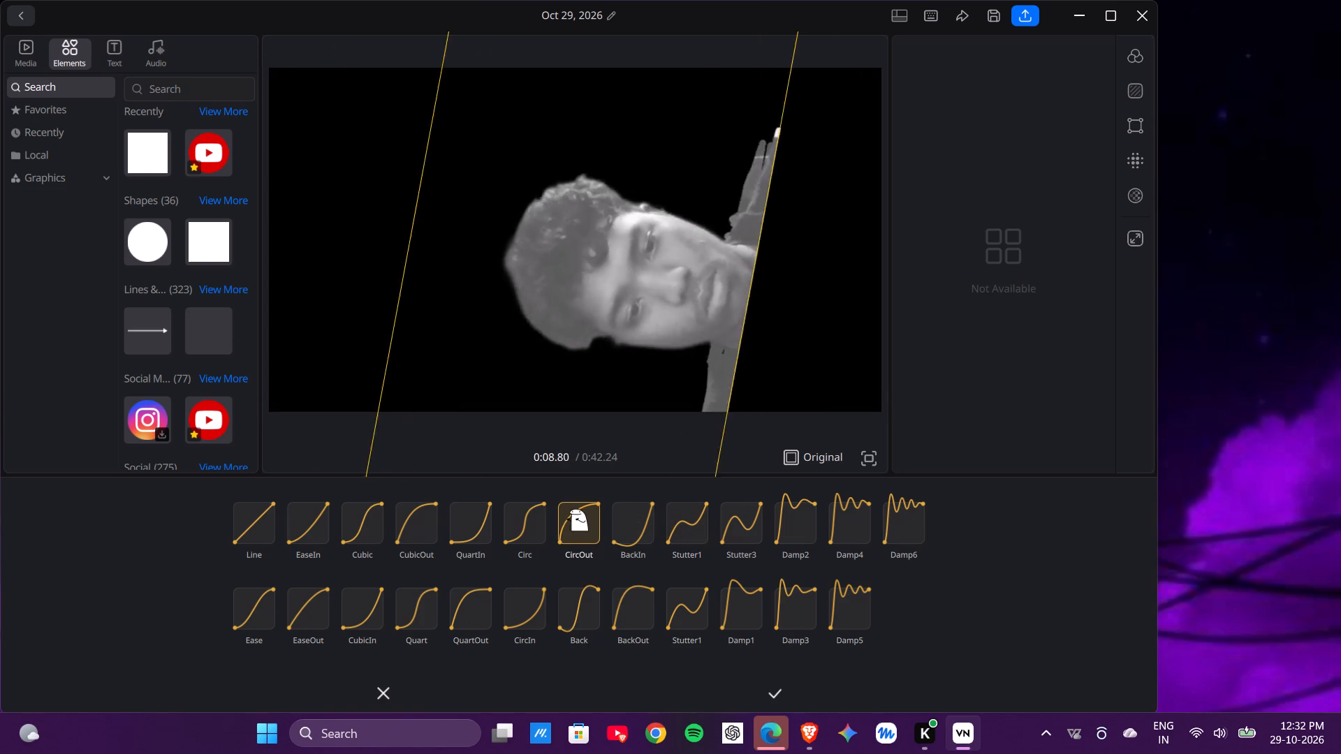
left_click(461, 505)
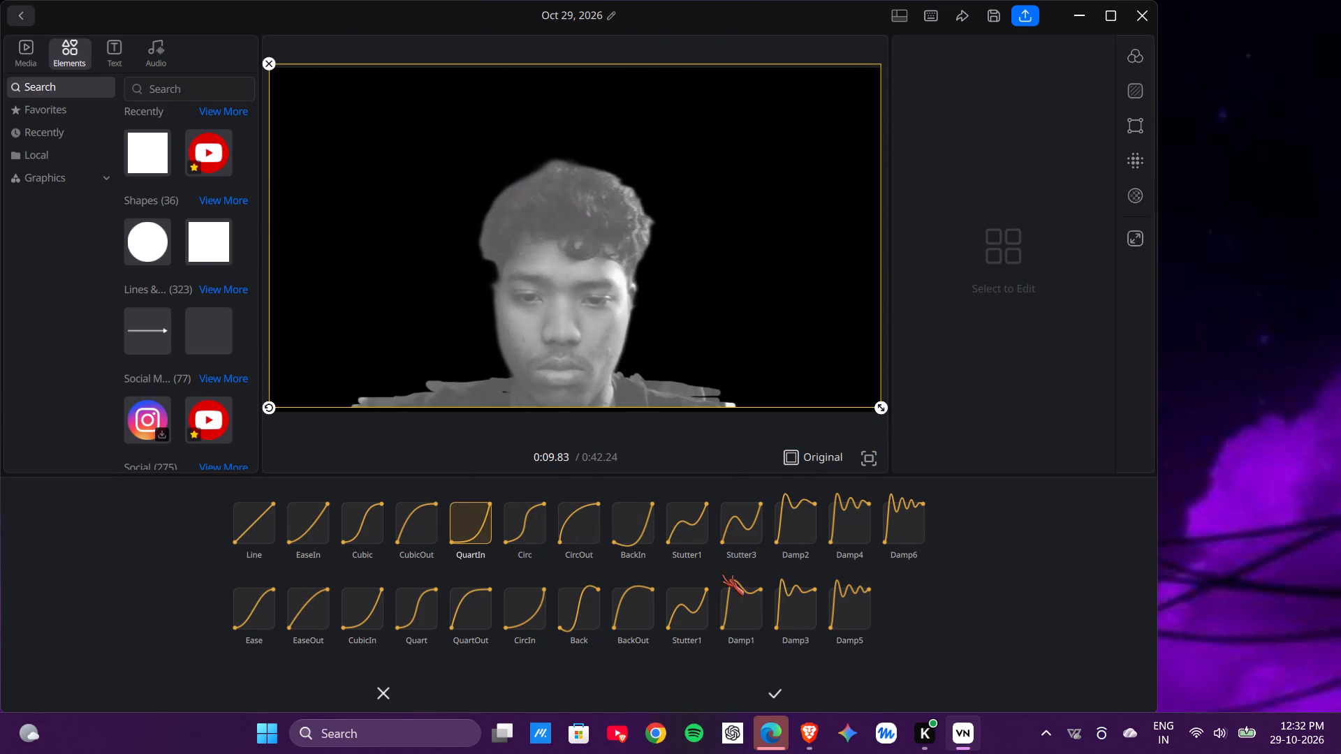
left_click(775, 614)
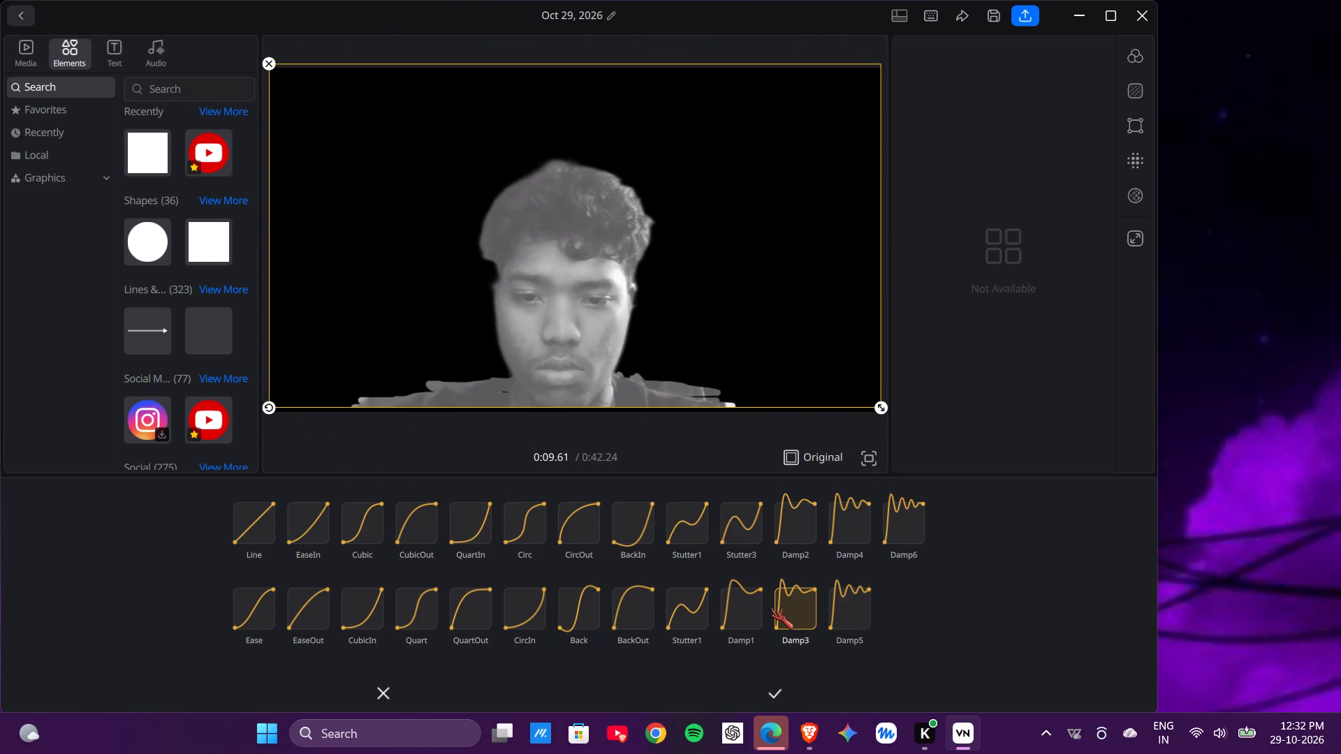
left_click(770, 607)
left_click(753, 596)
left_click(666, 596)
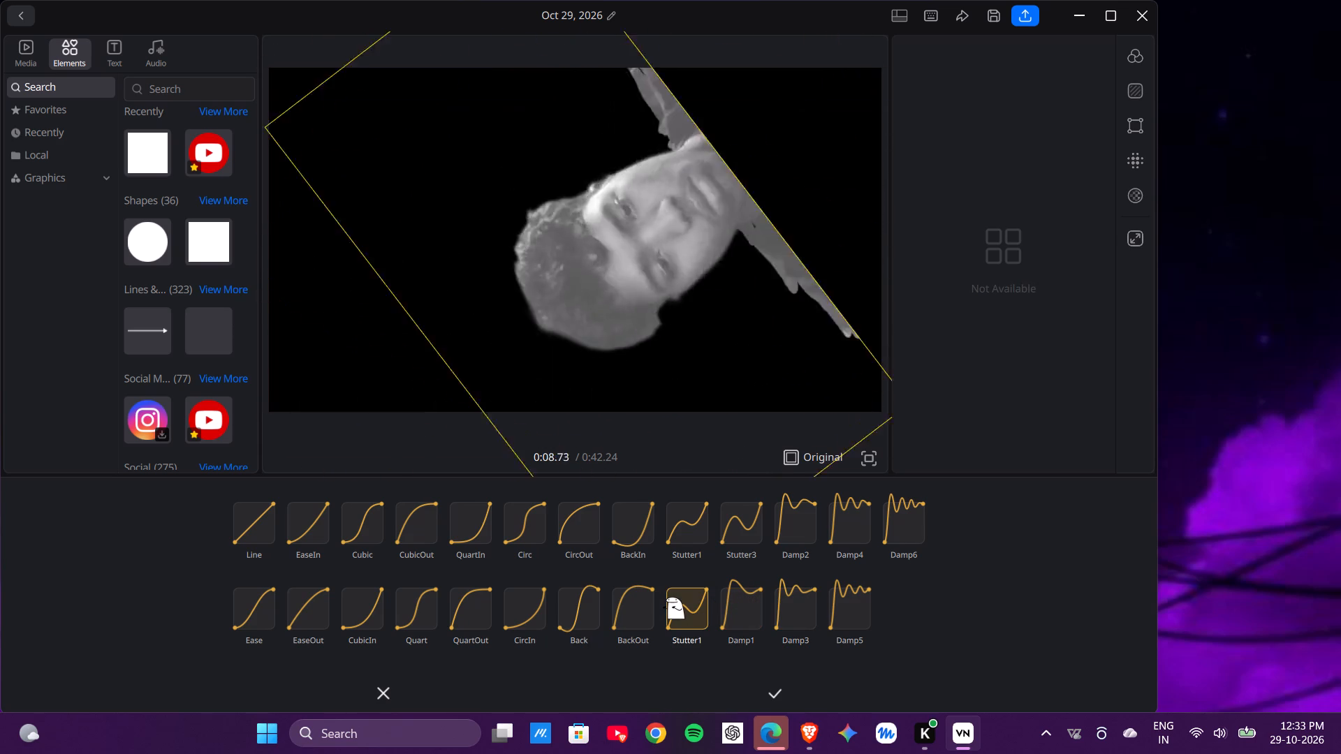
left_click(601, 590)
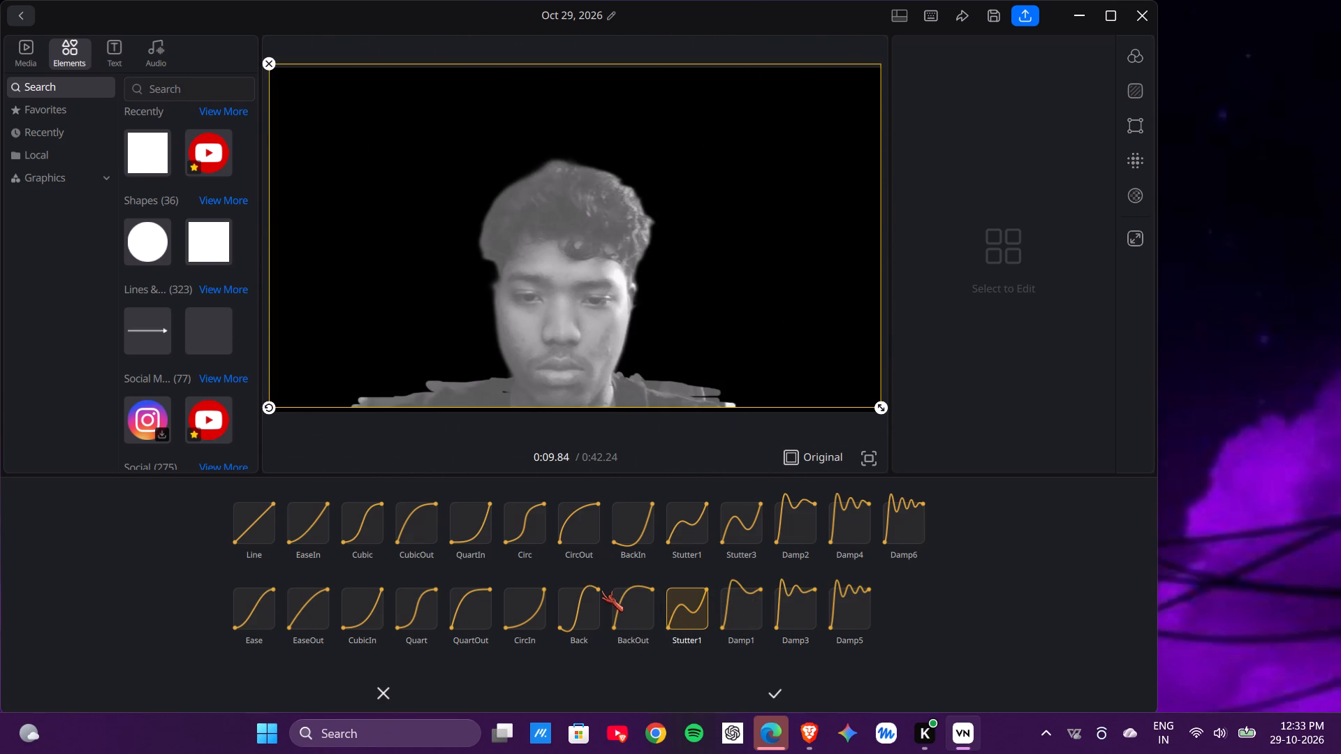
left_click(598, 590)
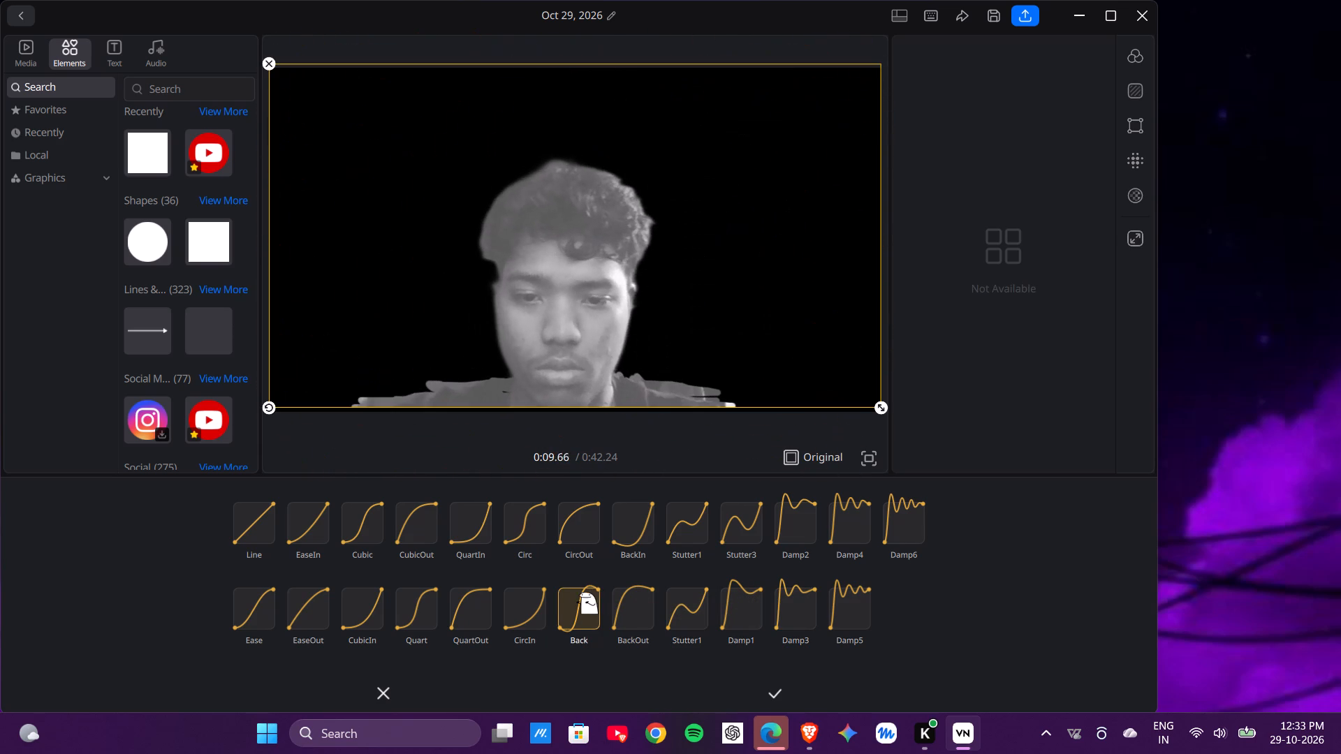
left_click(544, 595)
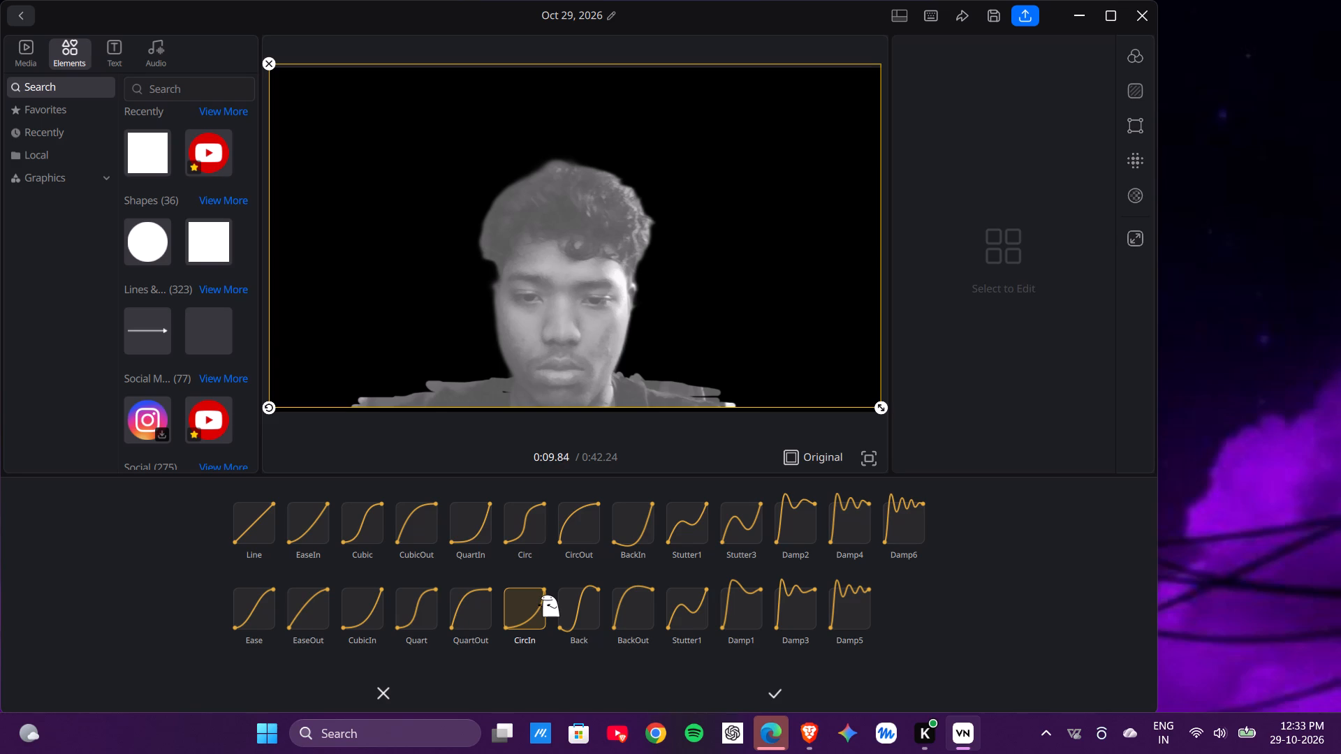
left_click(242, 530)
Apply the Quart curve to the main clip's keyframe transition around 0:09.84.
left_click(422, 605)
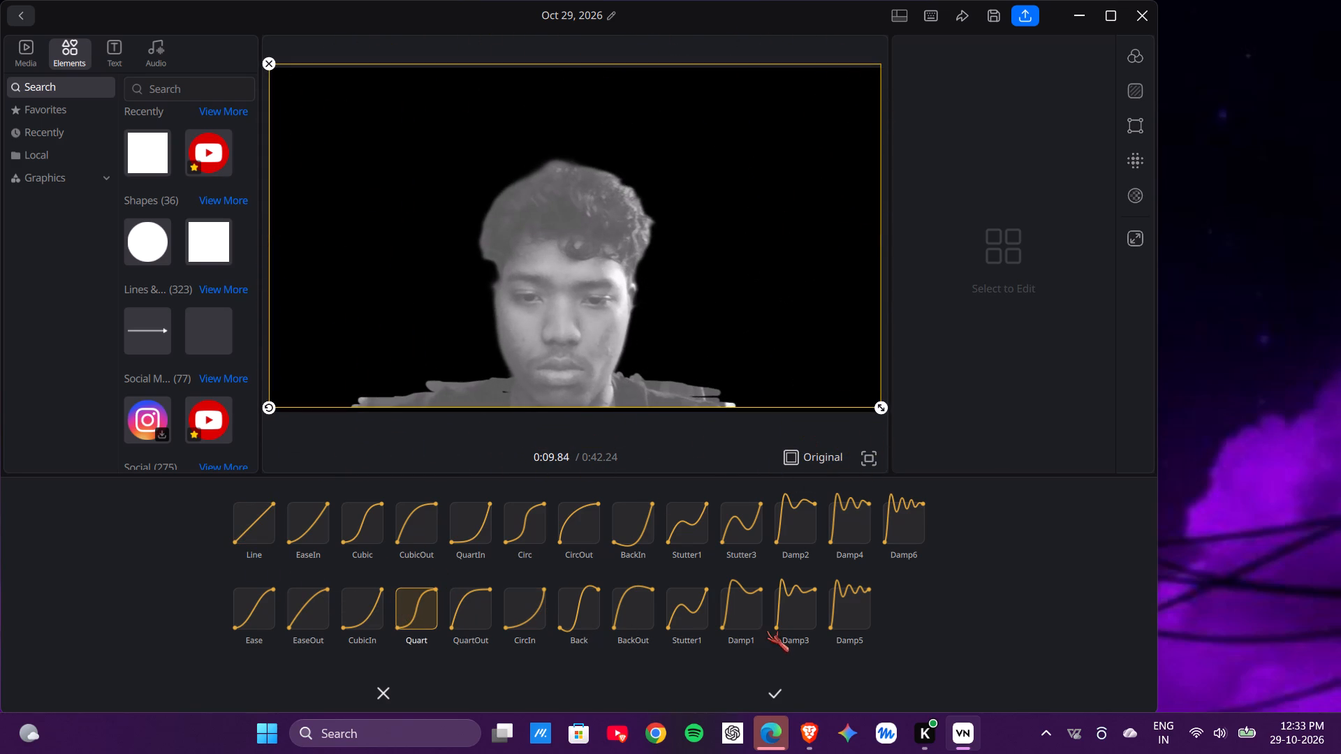
left_click(786, 673)
left_click(784, 679)
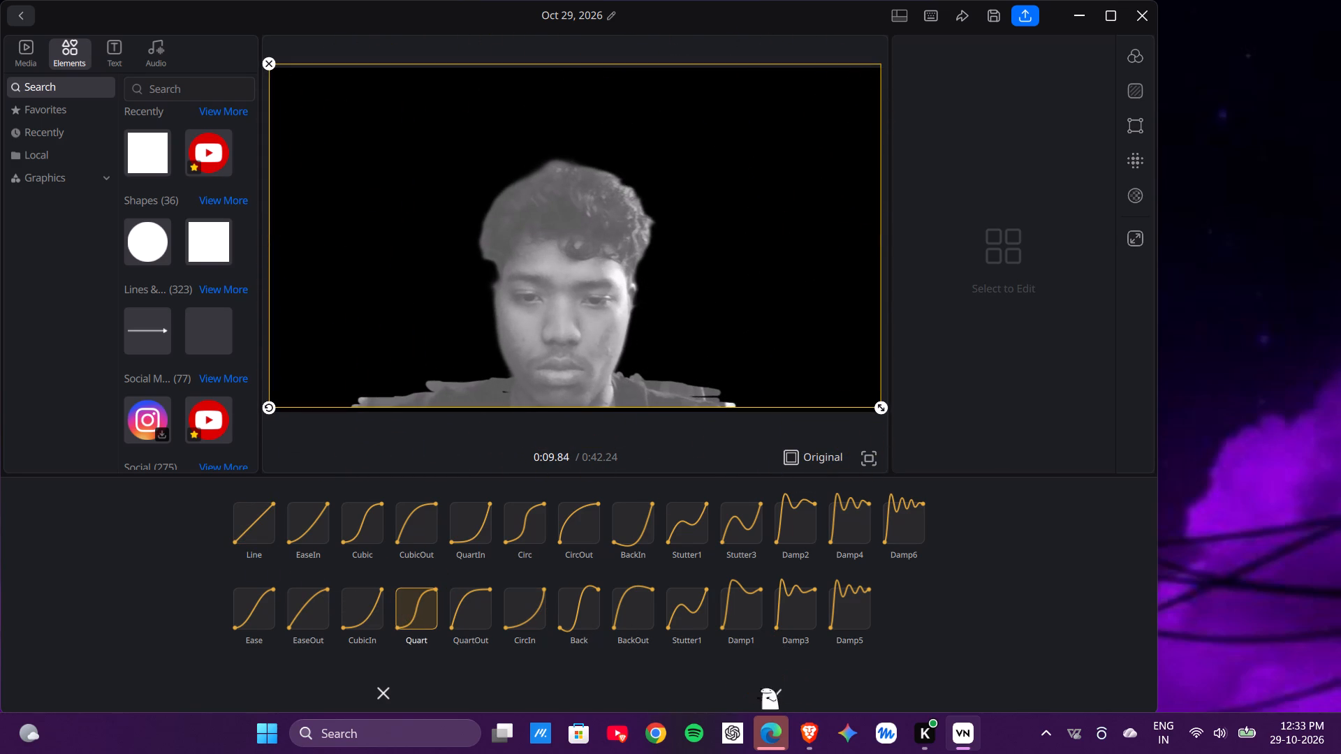
left_click(763, 688)
Maximize the video editor window.
left_click(1109, 10)
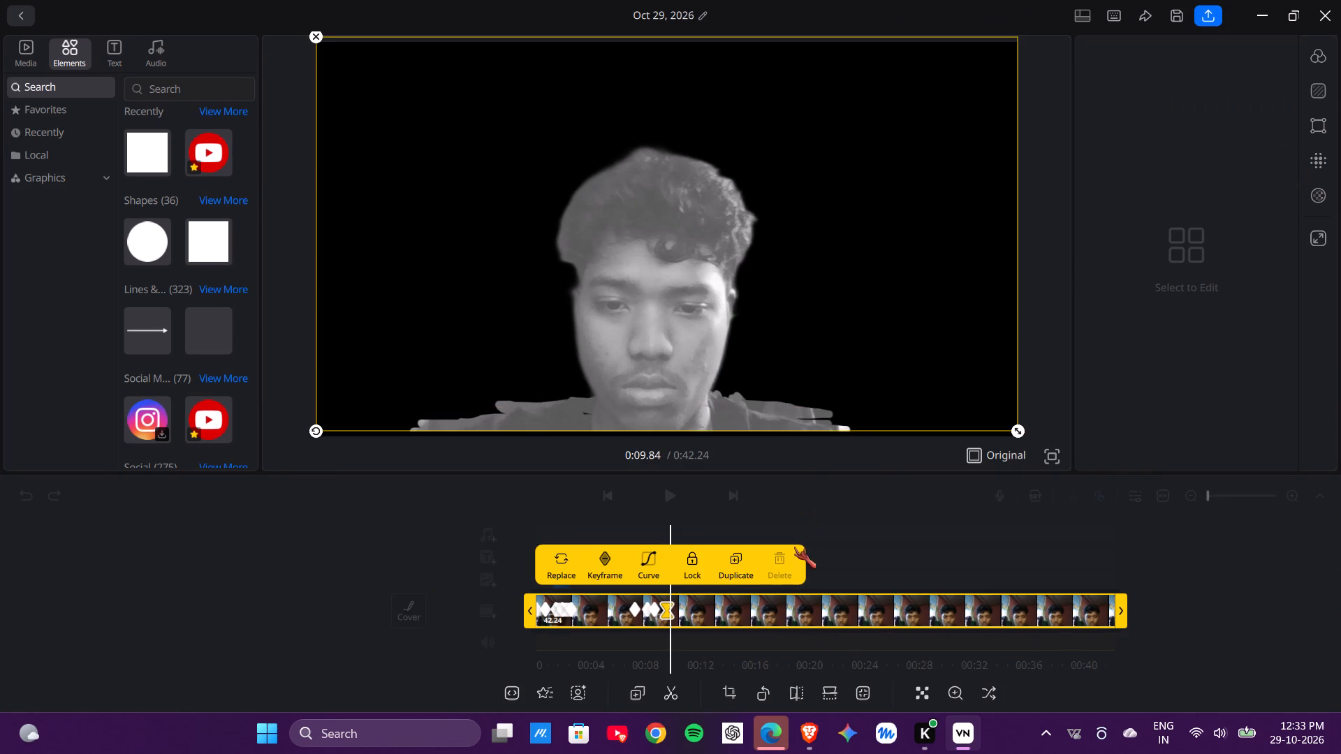
Play the project from 0:00.00 to review the main clip's keyframe animation.
left_click_drag(768, 601, 921, 623)
left_click(652, 487)
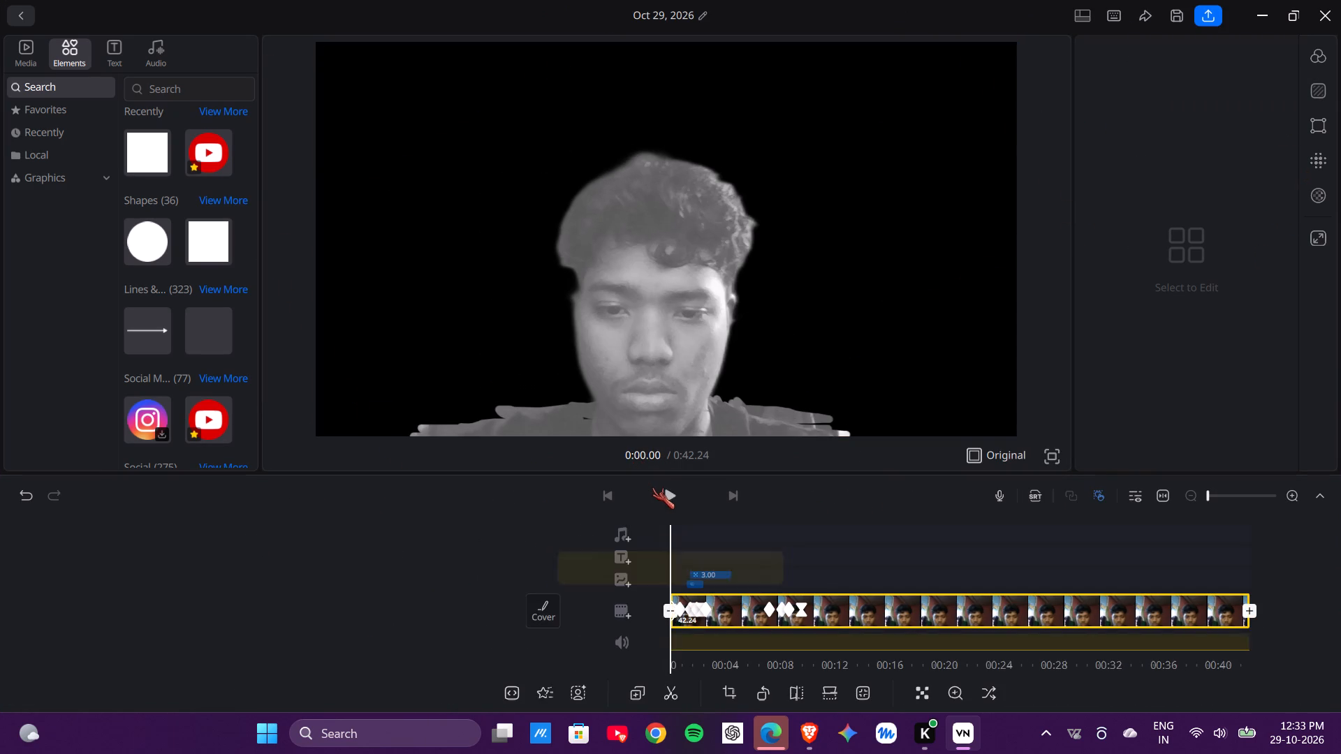
left_click(659, 487)
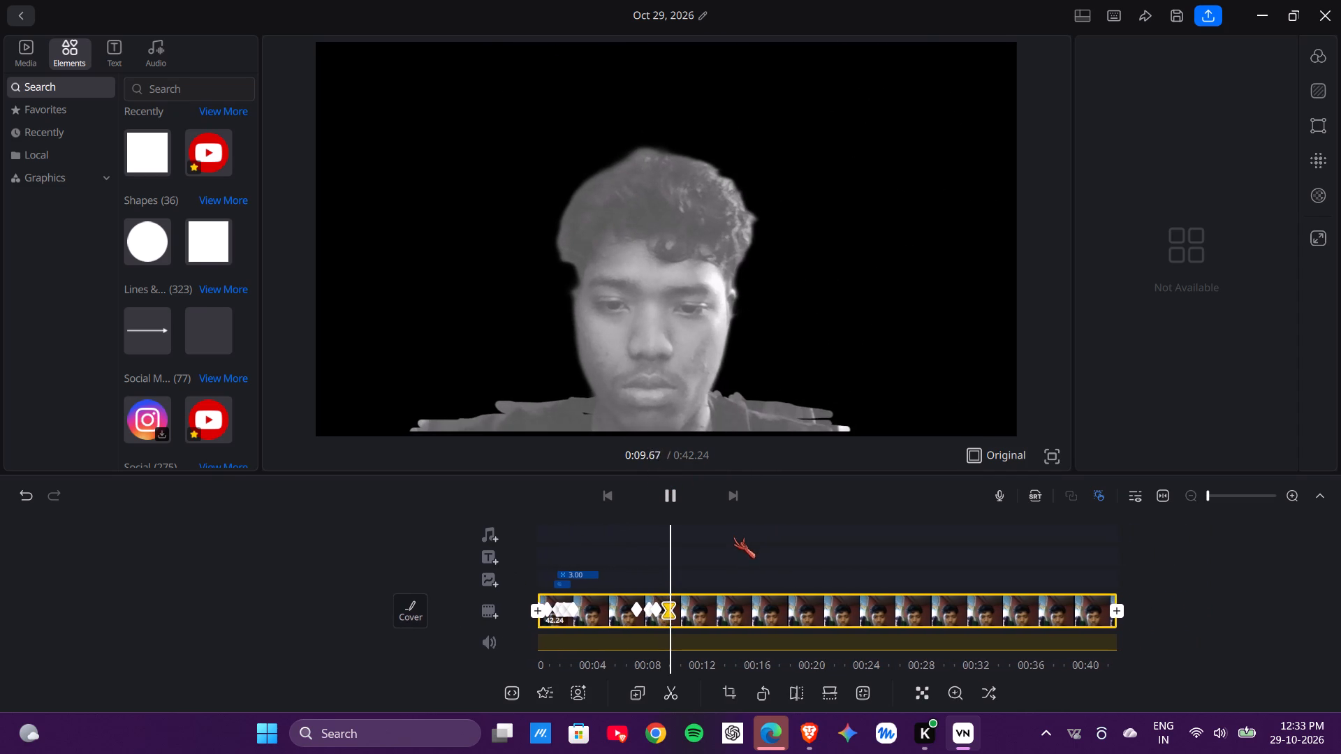
Add keyframes to the main clip at 0:10.78 and 0:13.89.
left_click(721, 600)
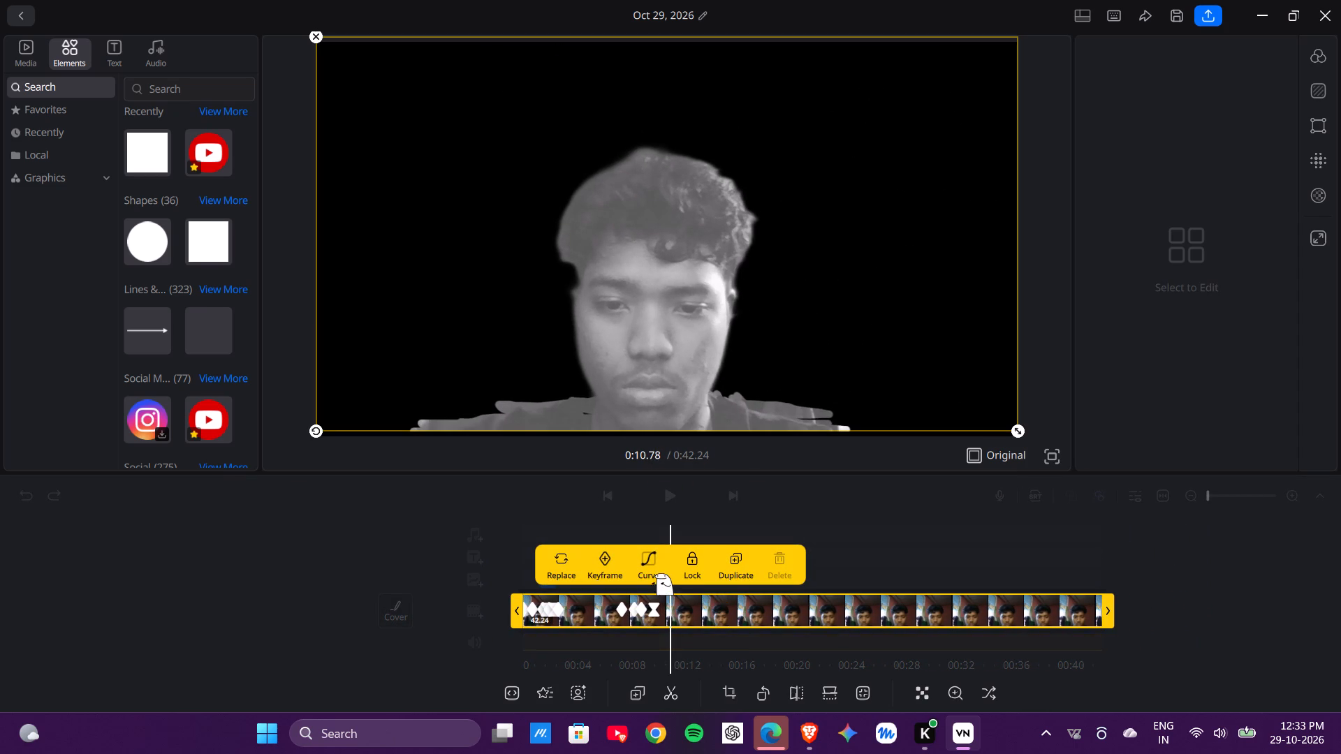
left_click(605, 552)
left_click_drag(762, 614, 752, 616)
left_click_drag(752, 616, 719, 613)
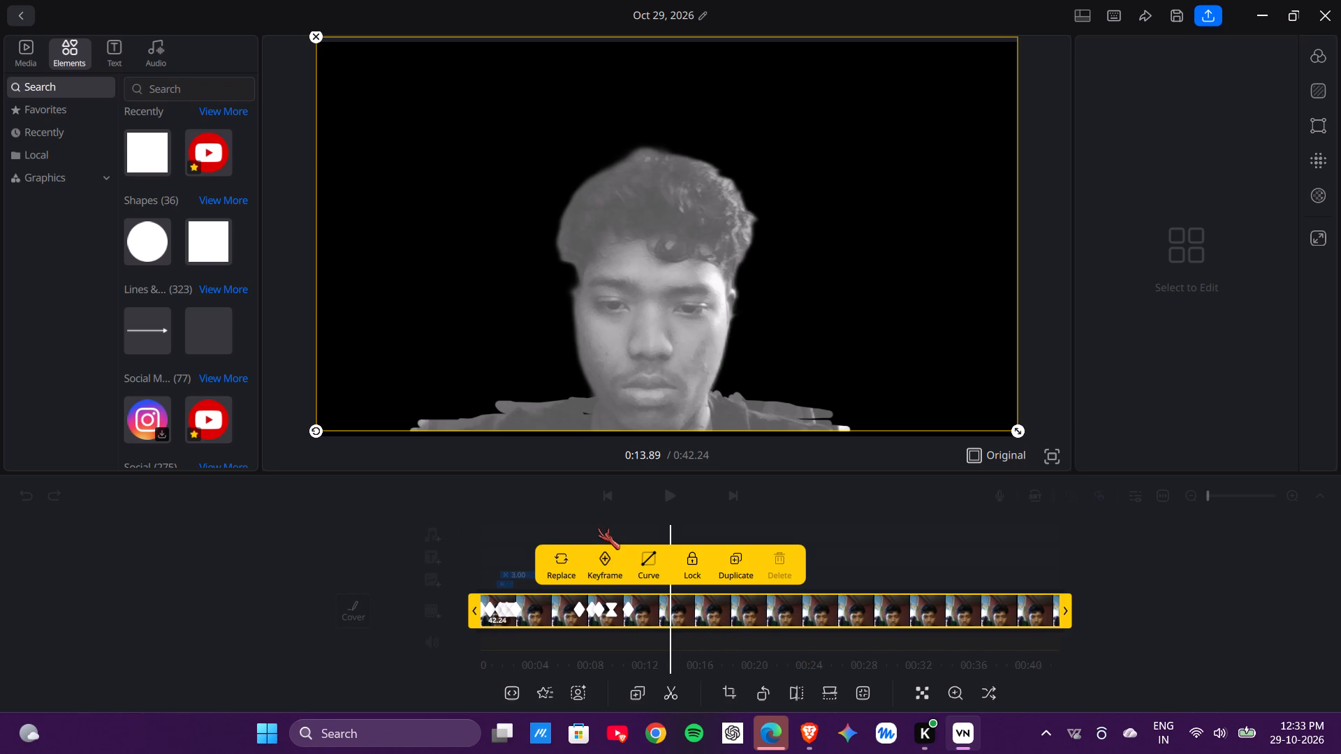
left_click(597, 540)
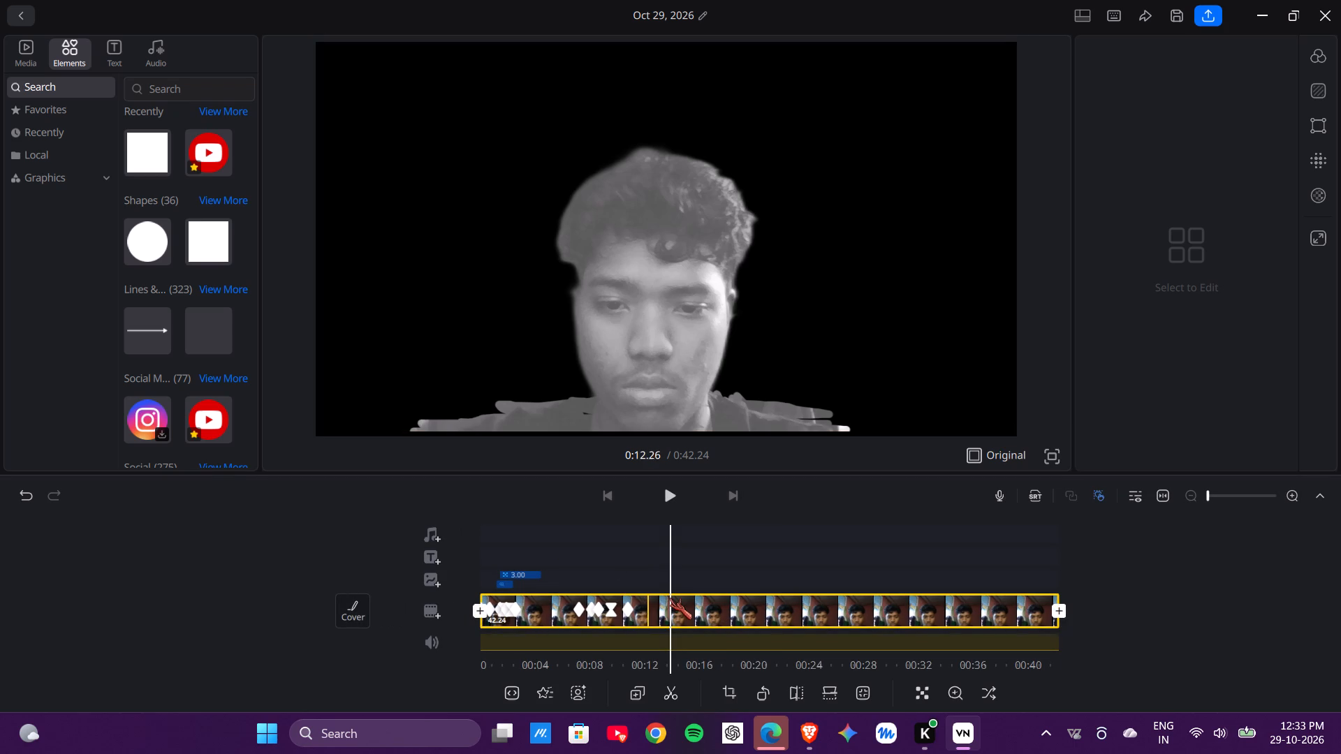
left_click(669, 598)
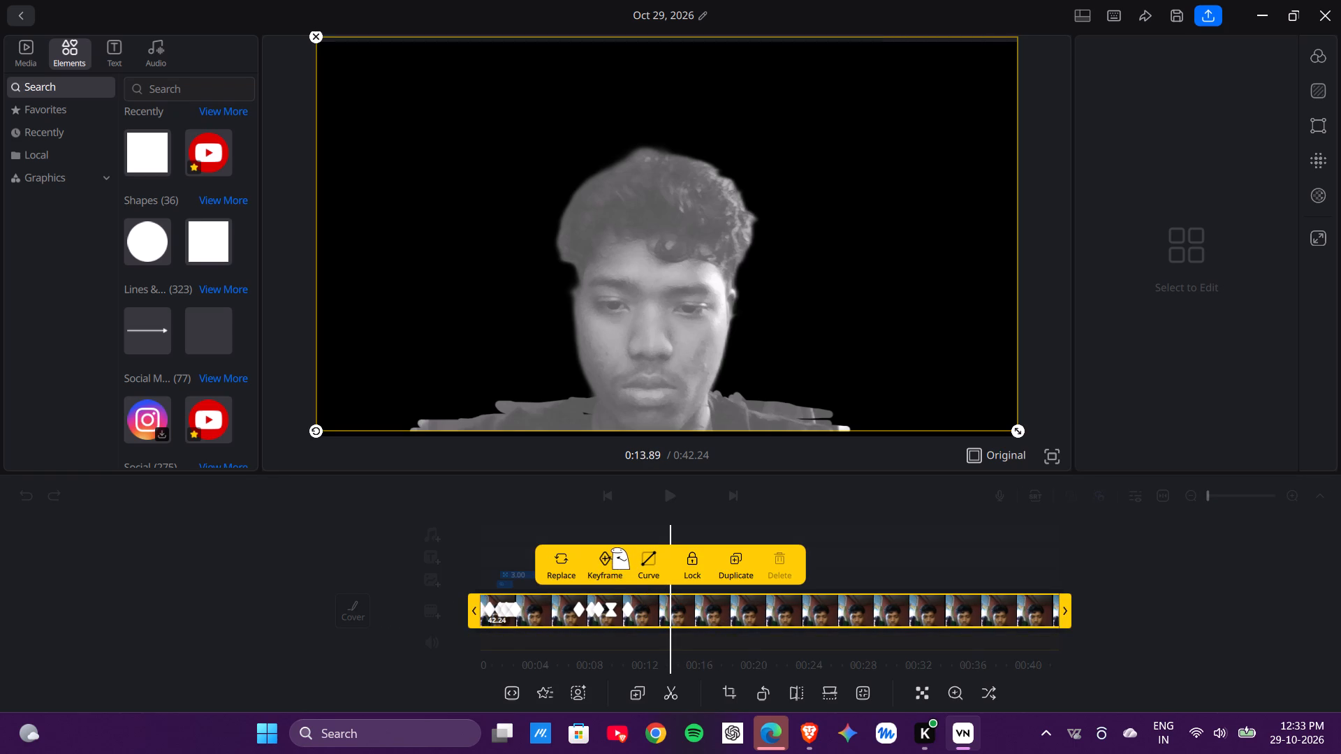
left_click(613, 547)
Move the main clip upward in the preview at 0:13.00 so its lower edge sits well above the frame bottom.
left_click_drag(719, 619, 756, 613)
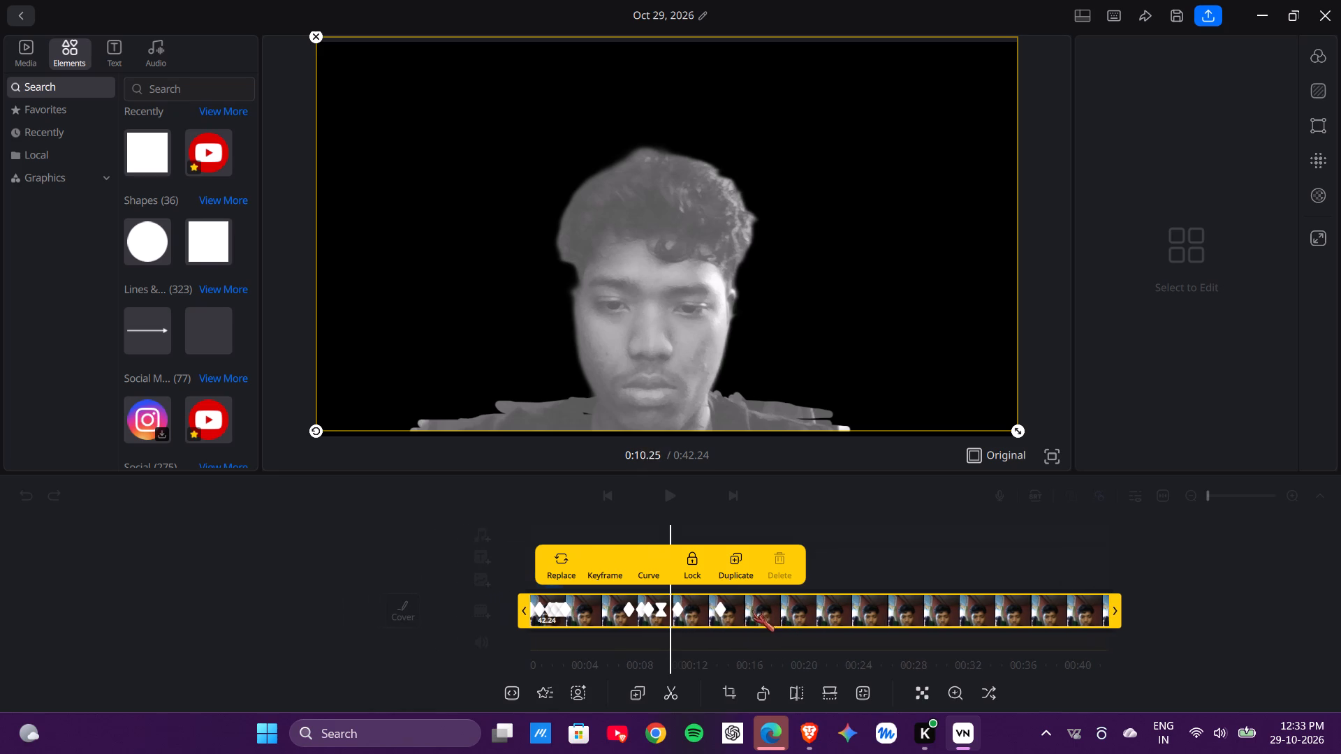
left_click(710, 604)
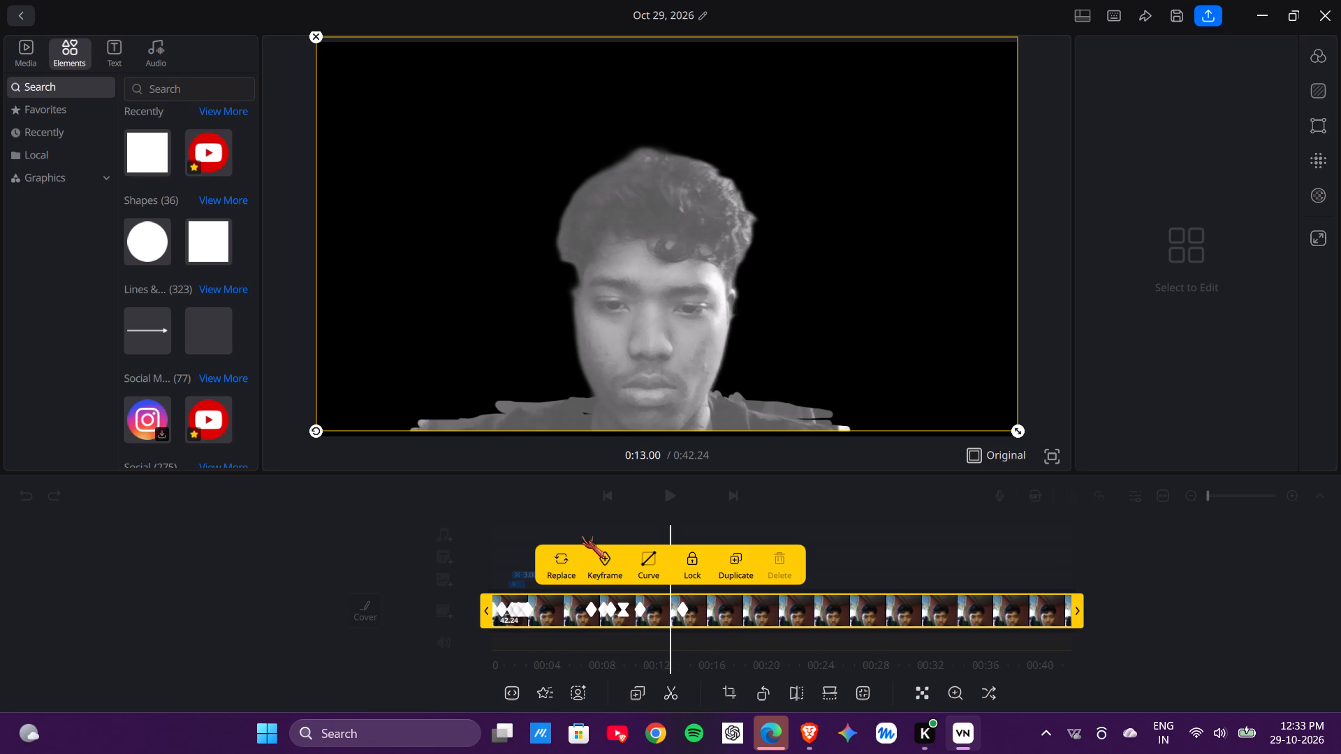
left_click_drag(677, 342, 664, 197)
left_click(845, 360)
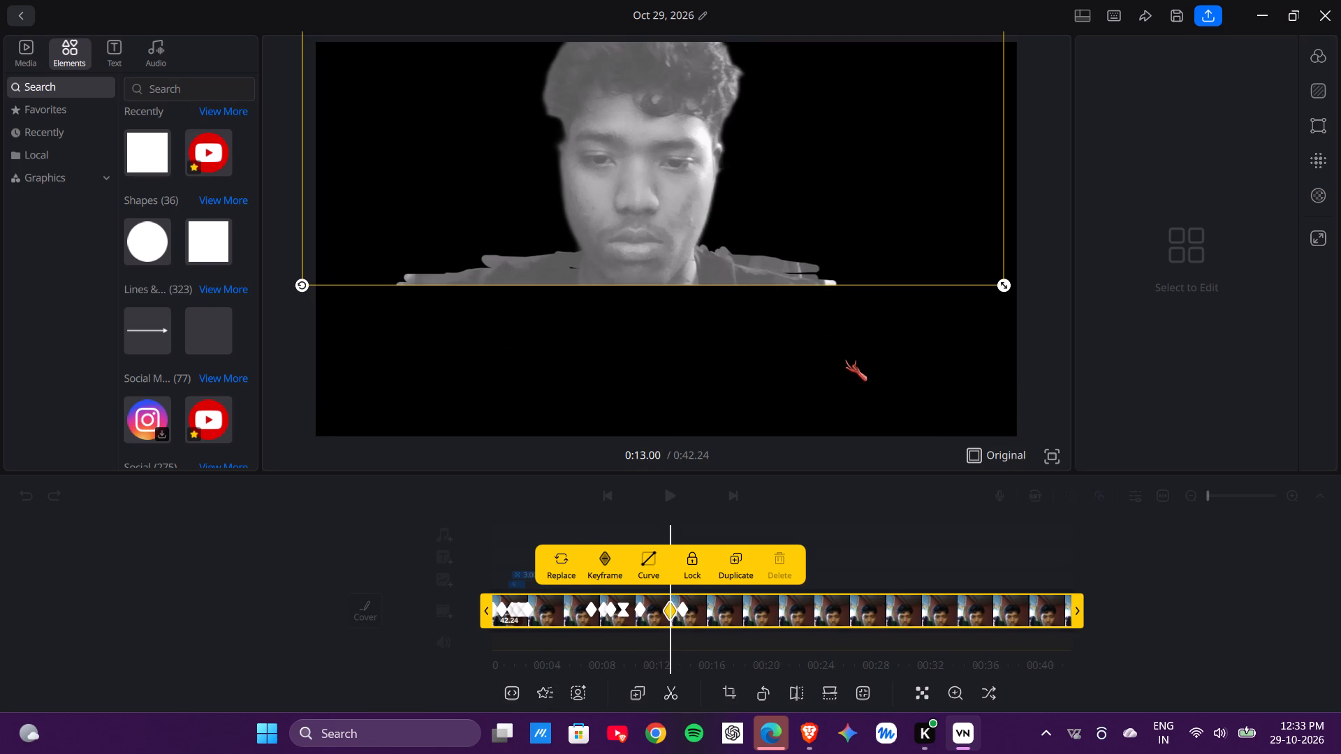
Move the main clip down and slightly left in the preview at 0:11.93.
left_click_drag(771, 533, 784, 533)
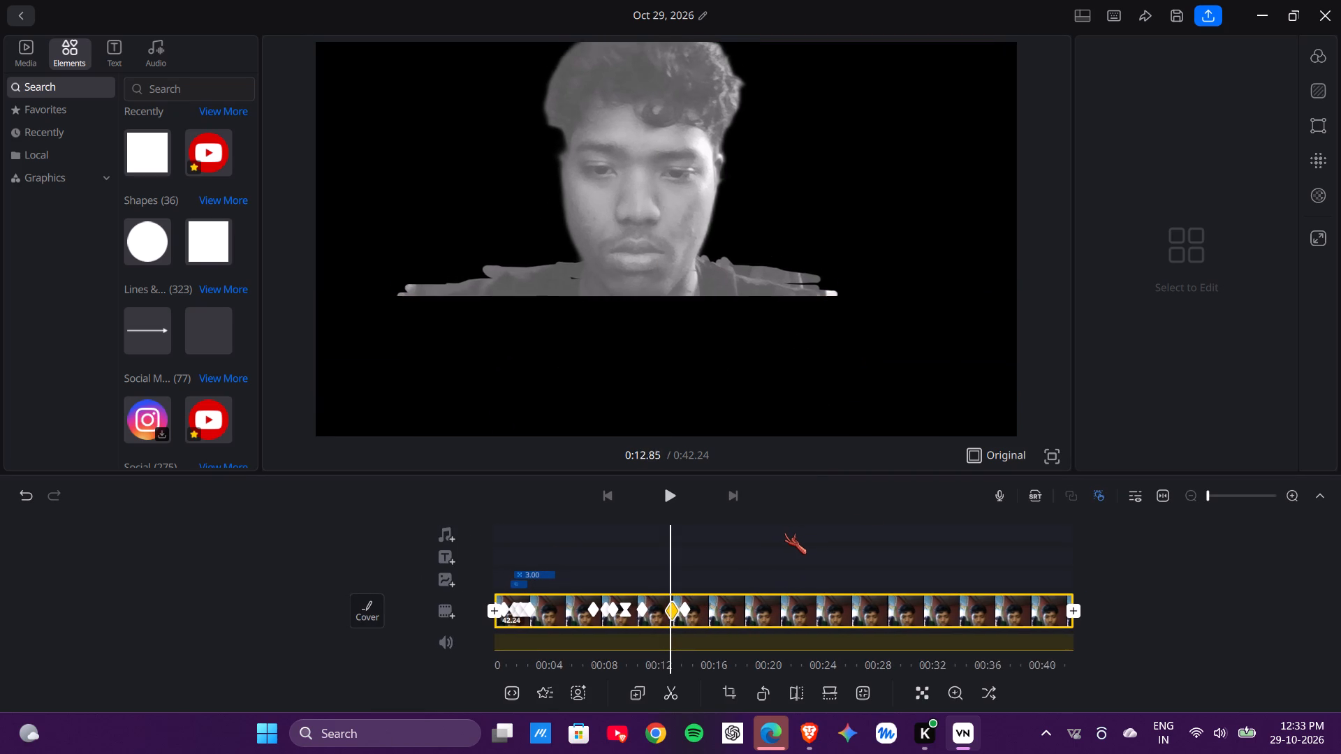
left_click_drag(784, 533, 796, 535)
left_click_drag(665, 330, 650, 333)
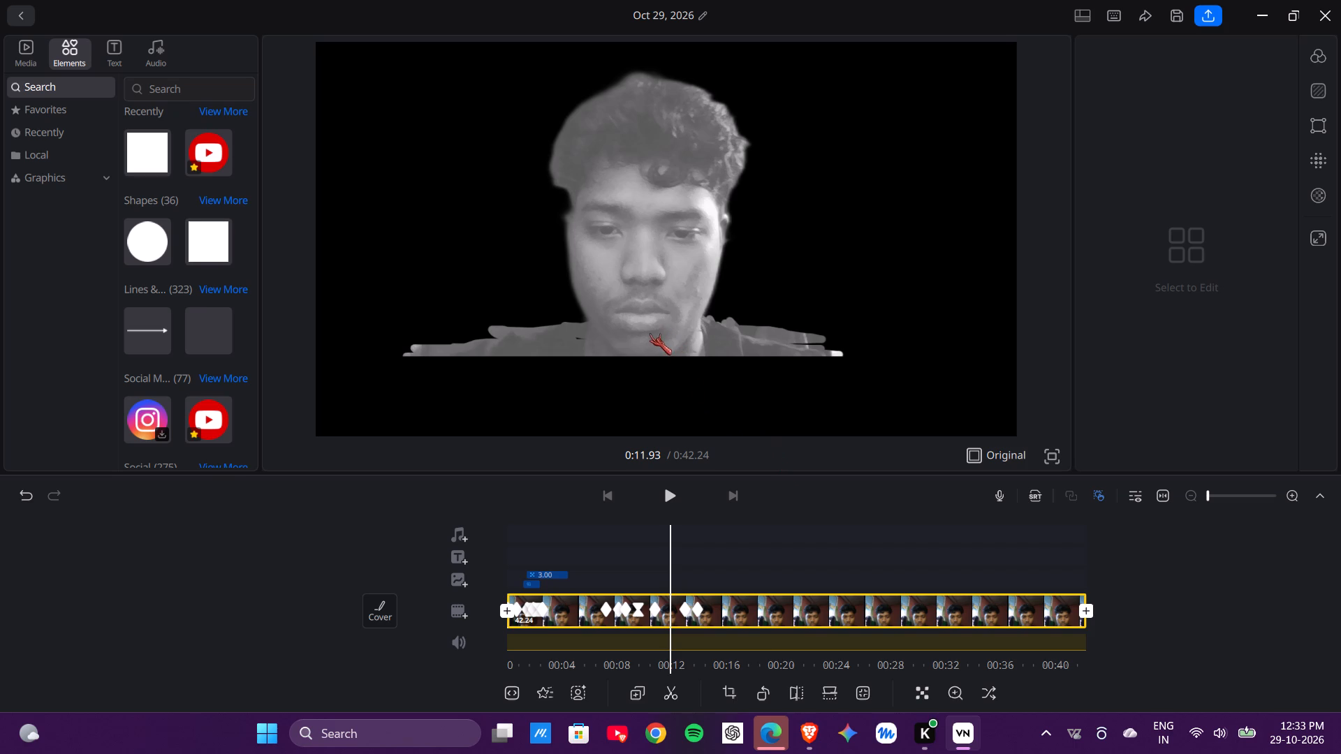
left_click_drag(650, 333, 642, 339)
left_click_drag(640, 296, 620, 329)
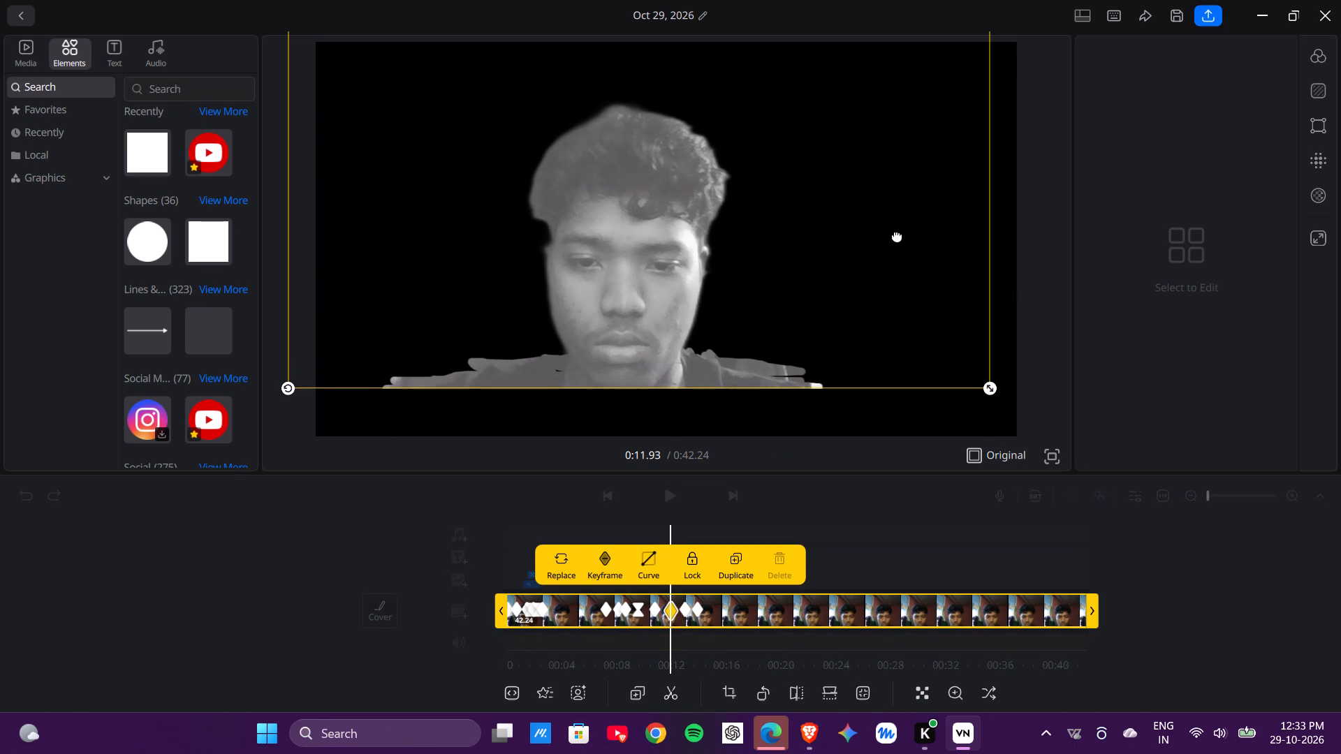
left_click(897, 235)
left_click(935, 287)
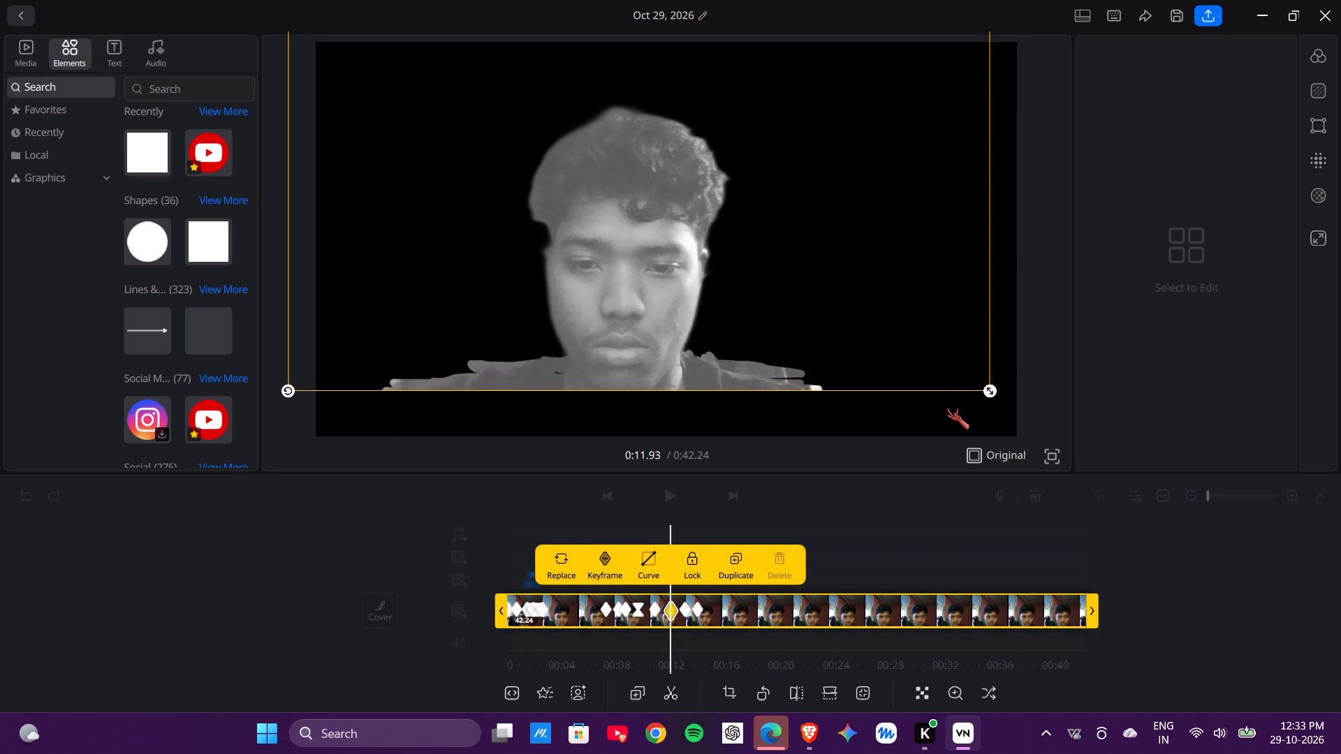
left_click_drag(947, 408, 919, 428)
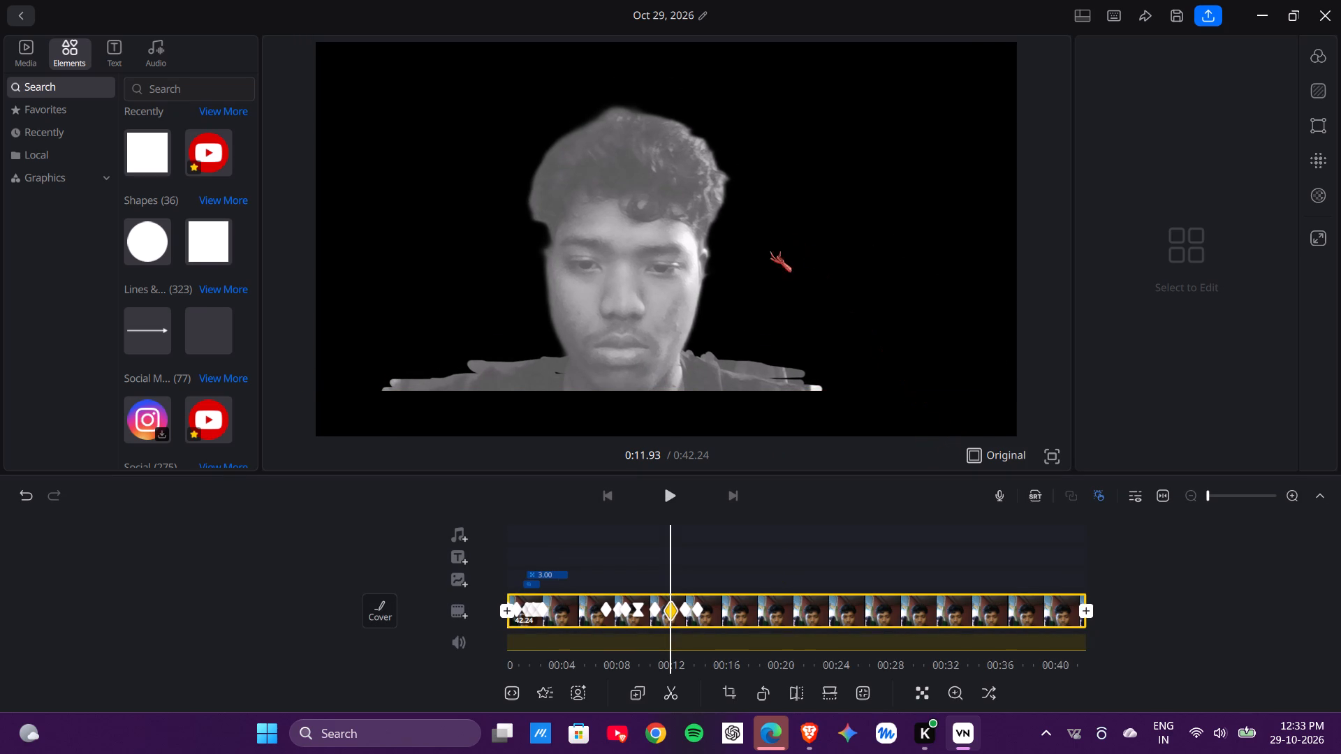
Move the main clip down and to the right in the preview at about 0:12.53.
left_click_drag(840, 598, 816, 597)
left_click_drag(650, 280, 725, 357)
left_click_drag(674, 286, 694, 311)
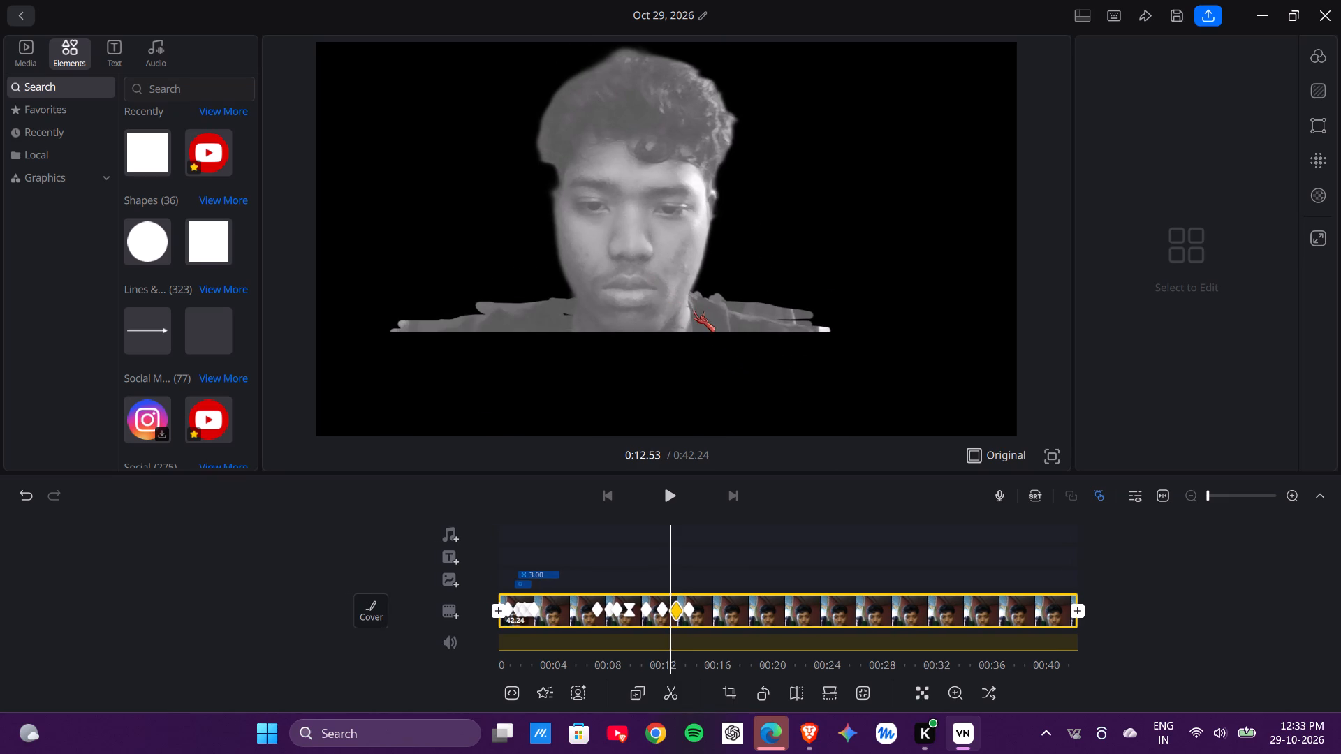
left_click_drag(694, 311, 694, 313)
left_click(687, 292)
left_click_drag(687, 291, 744, 343)
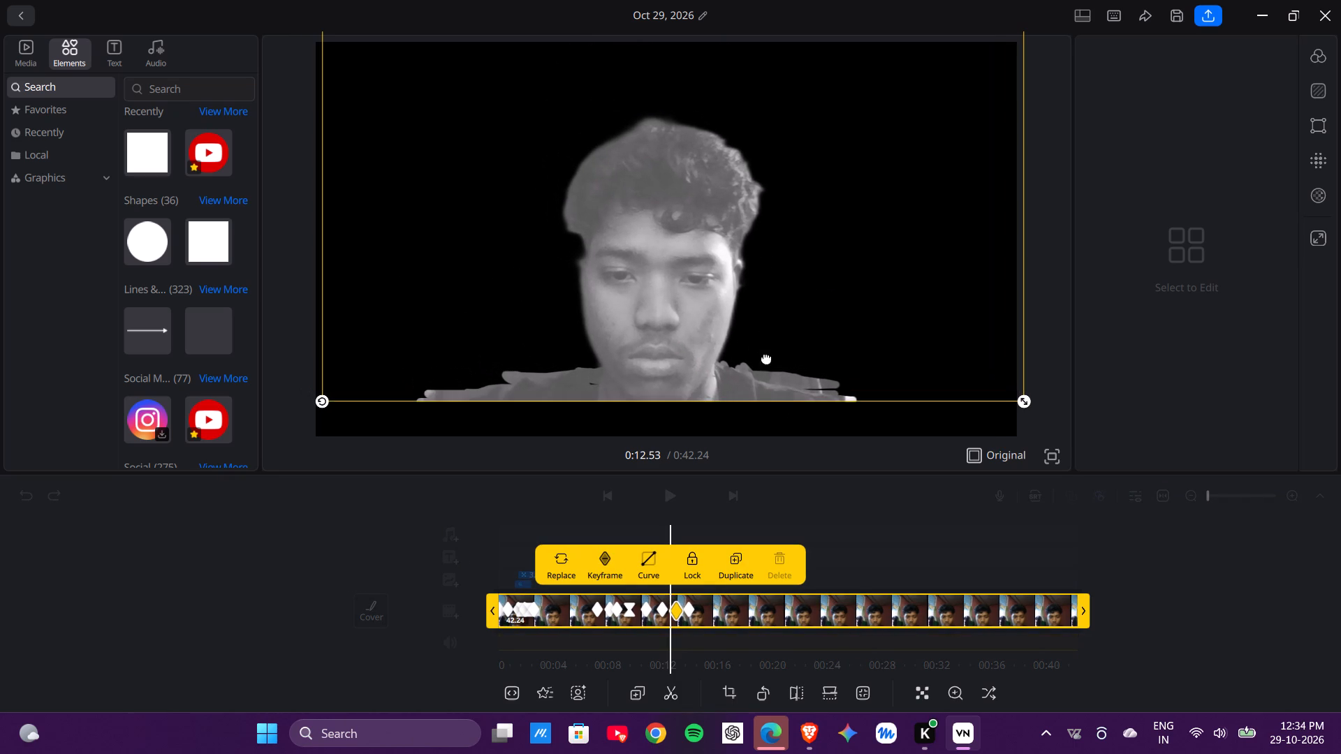
left_click(955, 496)
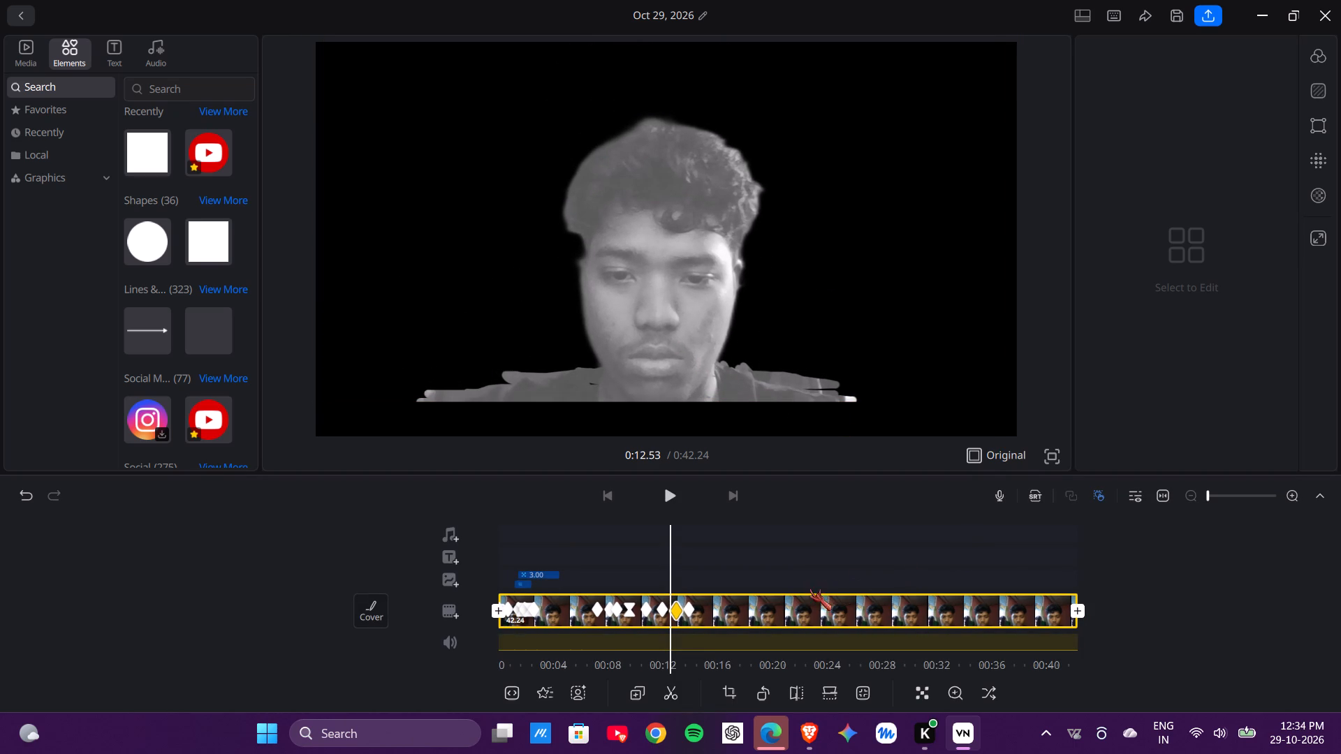
Try Back, BackOut, Circ, QuartIn and Damp2 on the main clip's keyframe segment around 0:13.00, and apply the Damp4 curve.
left_click(668, 607)
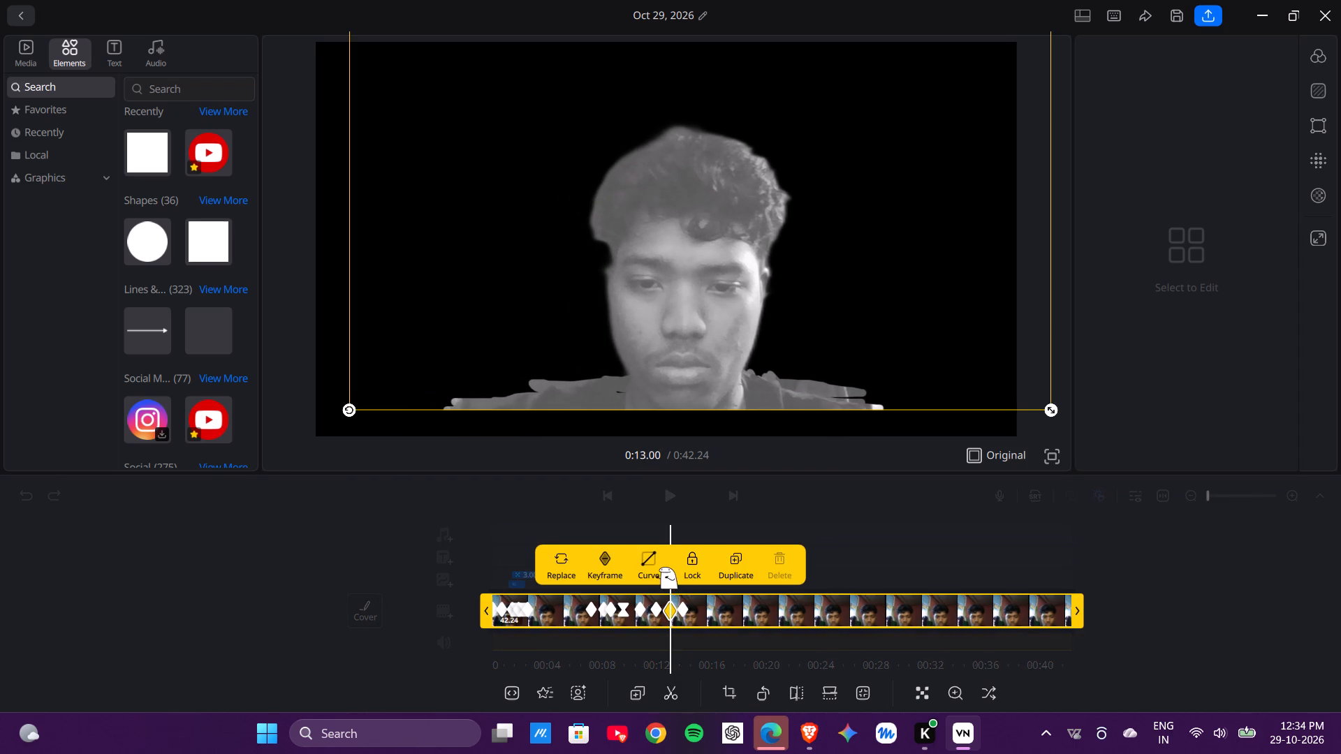
left_click(658, 563)
left_click(677, 593)
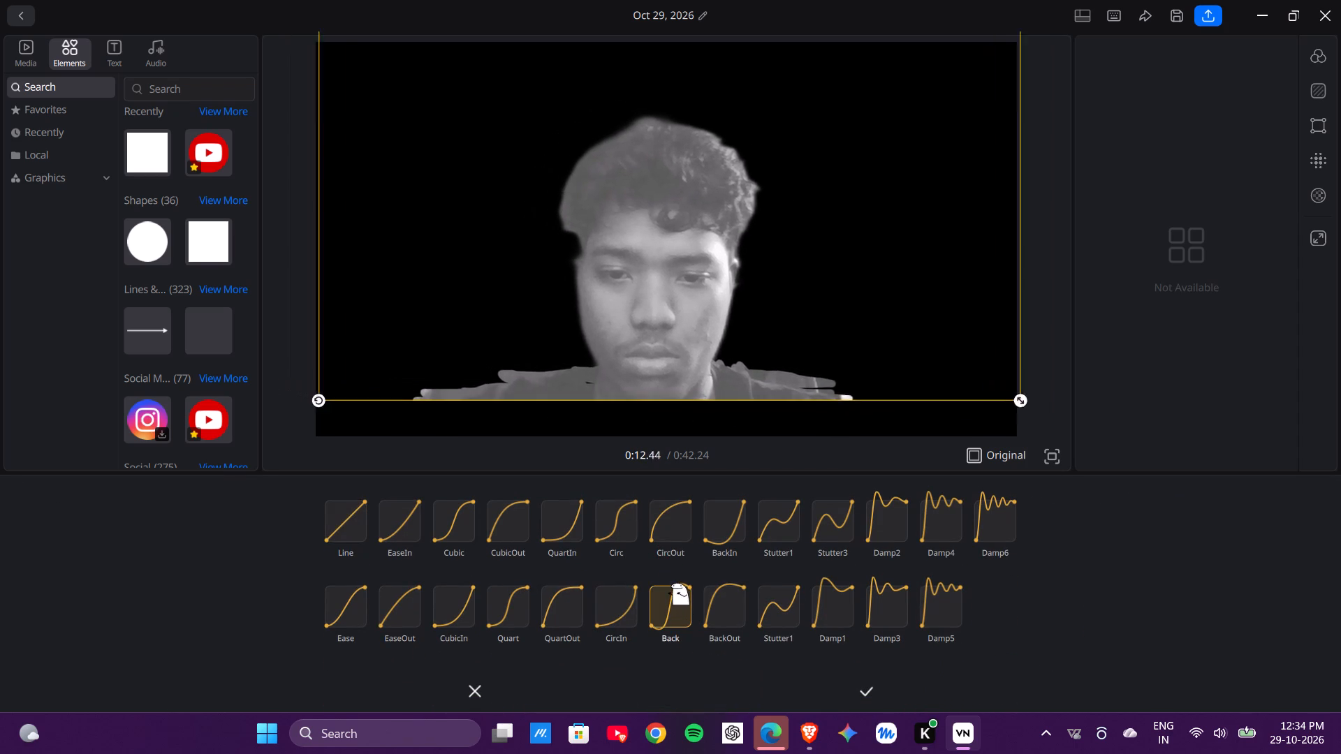
left_click(718, 607)
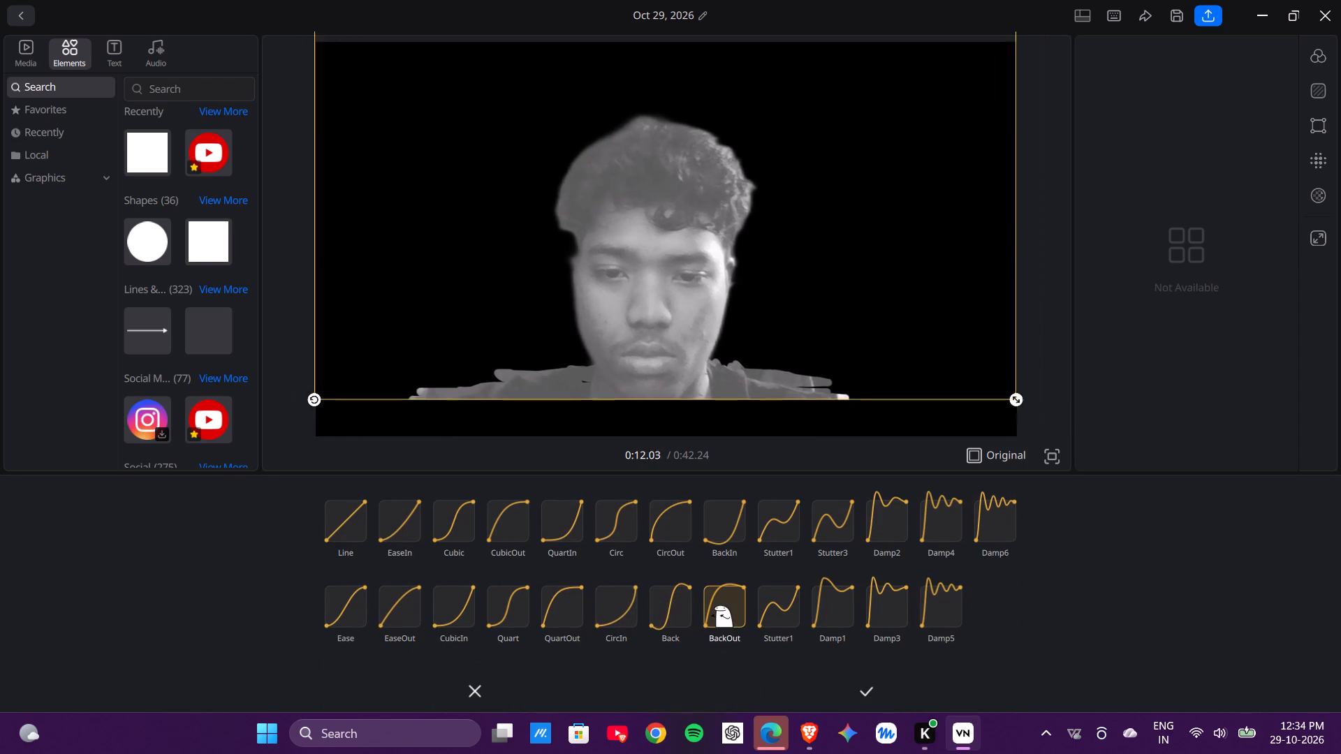
left_click(631, 521)
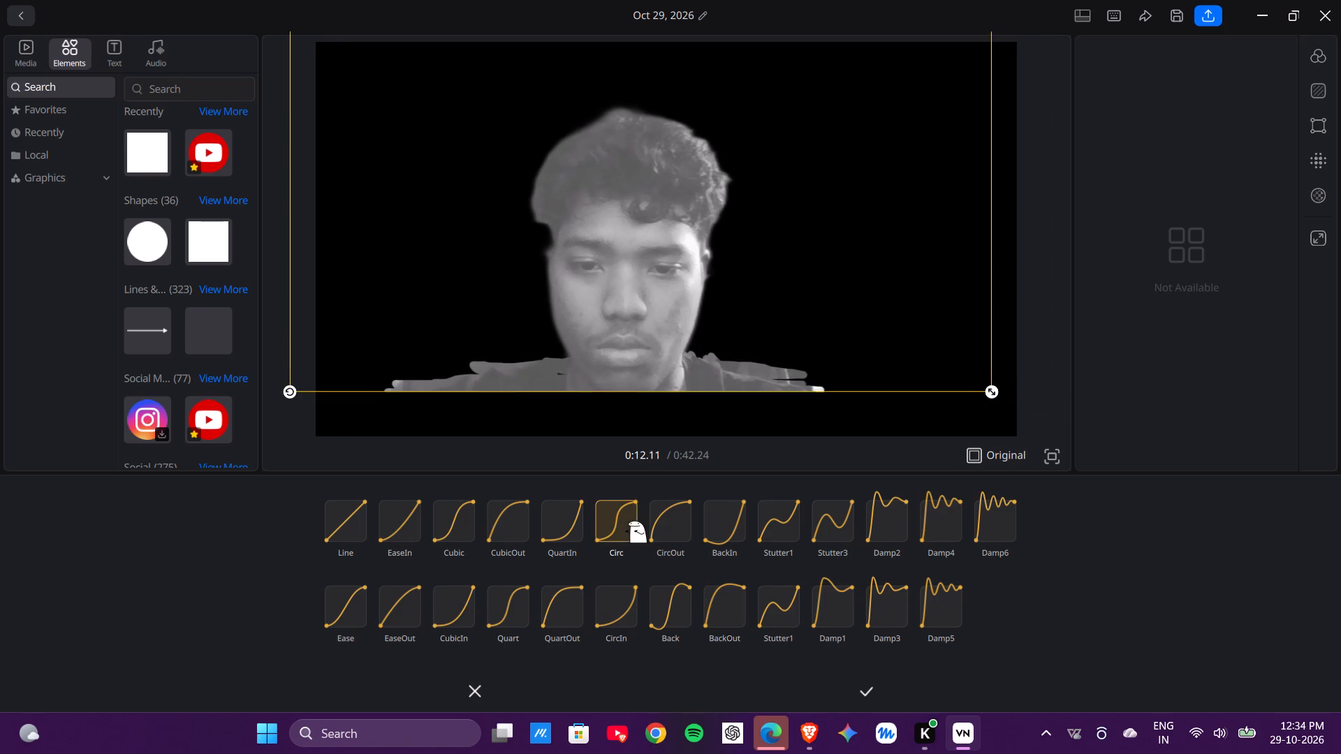
left_click(567, 503)
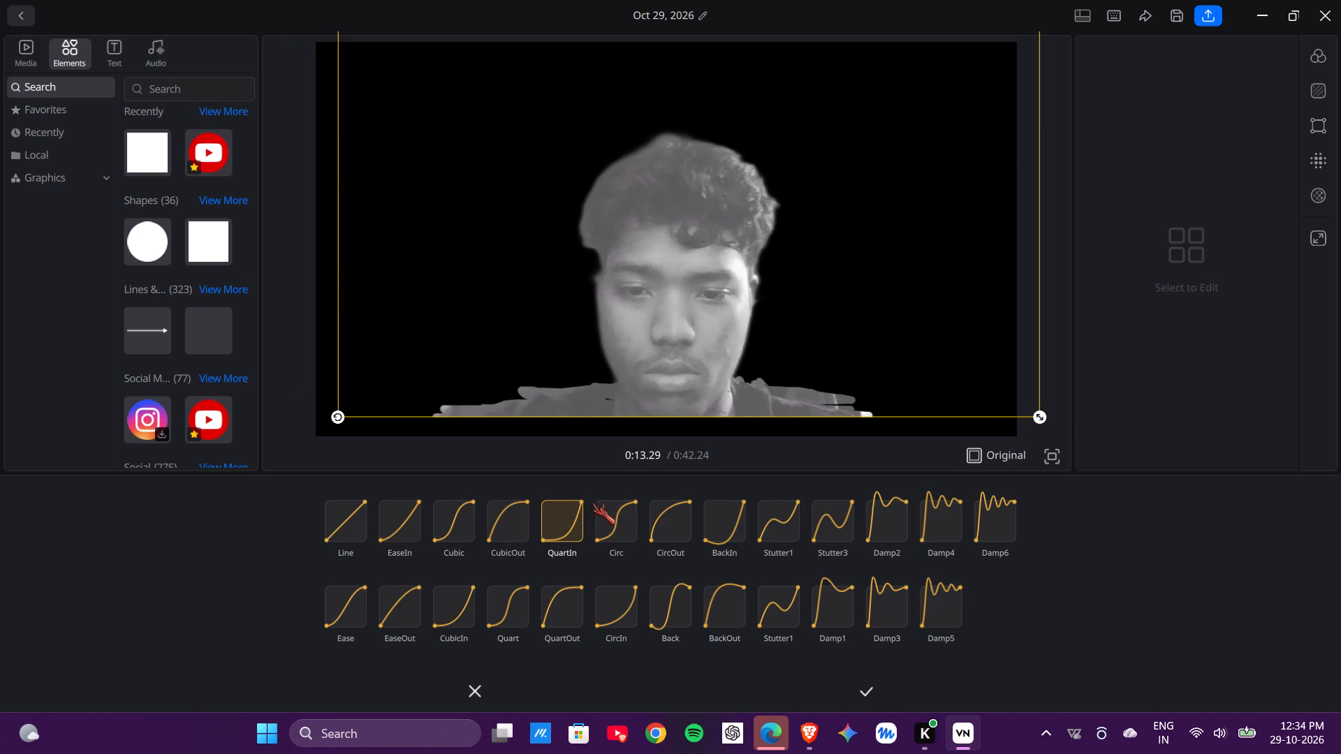
left_click(882, 522)
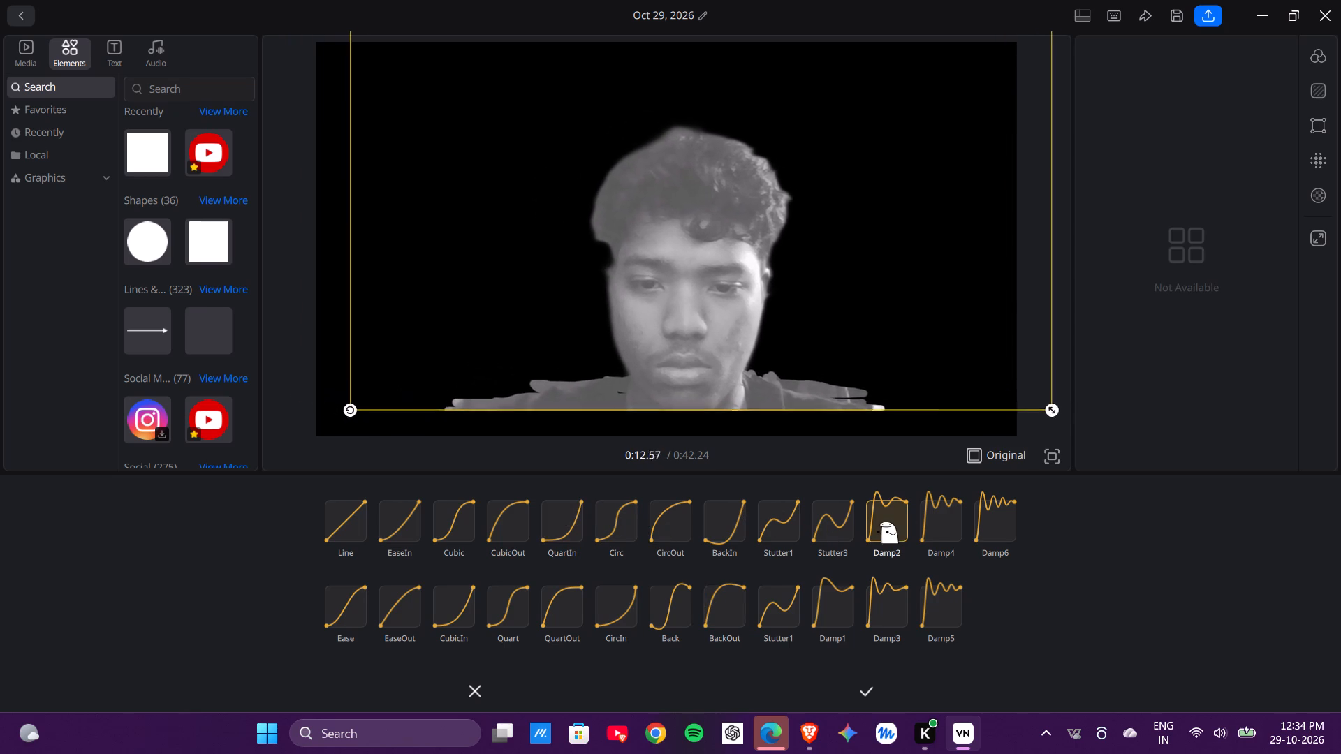
left_click(916, 521)
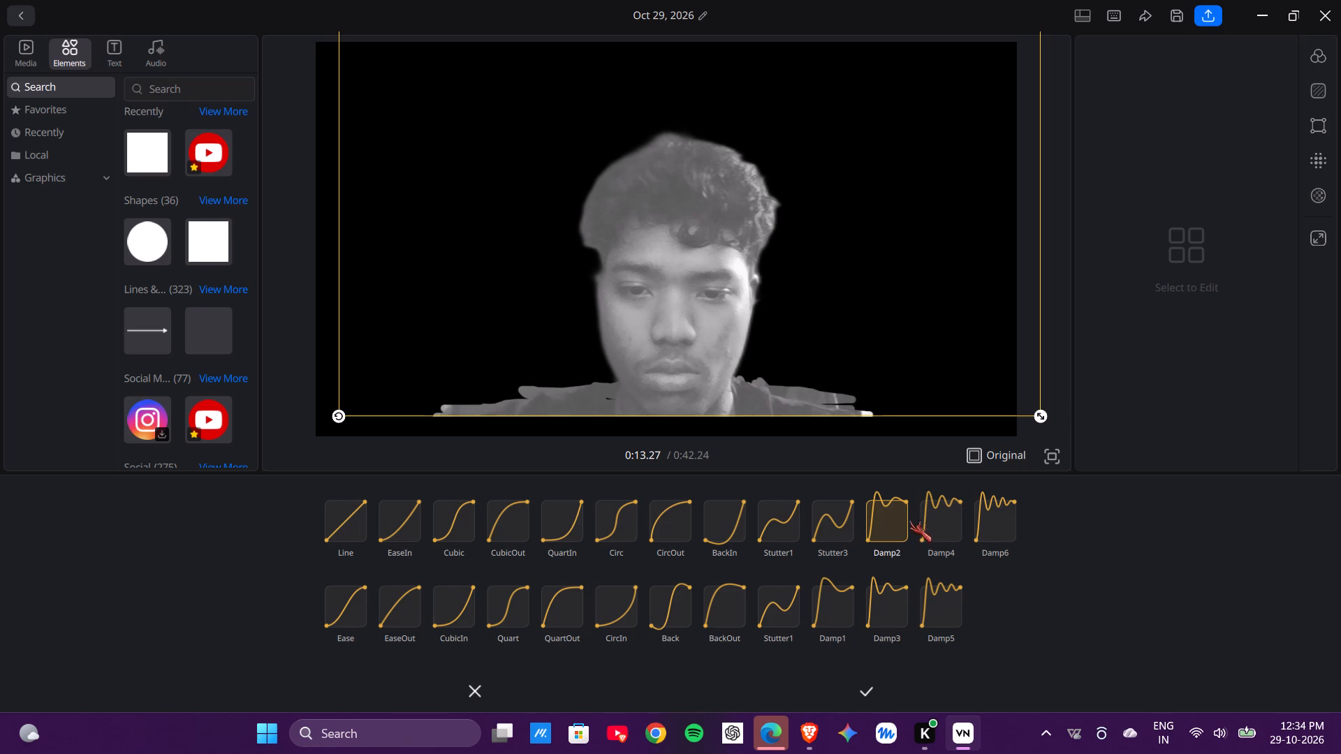
left_click(920, 525)
left_click(926, 523)
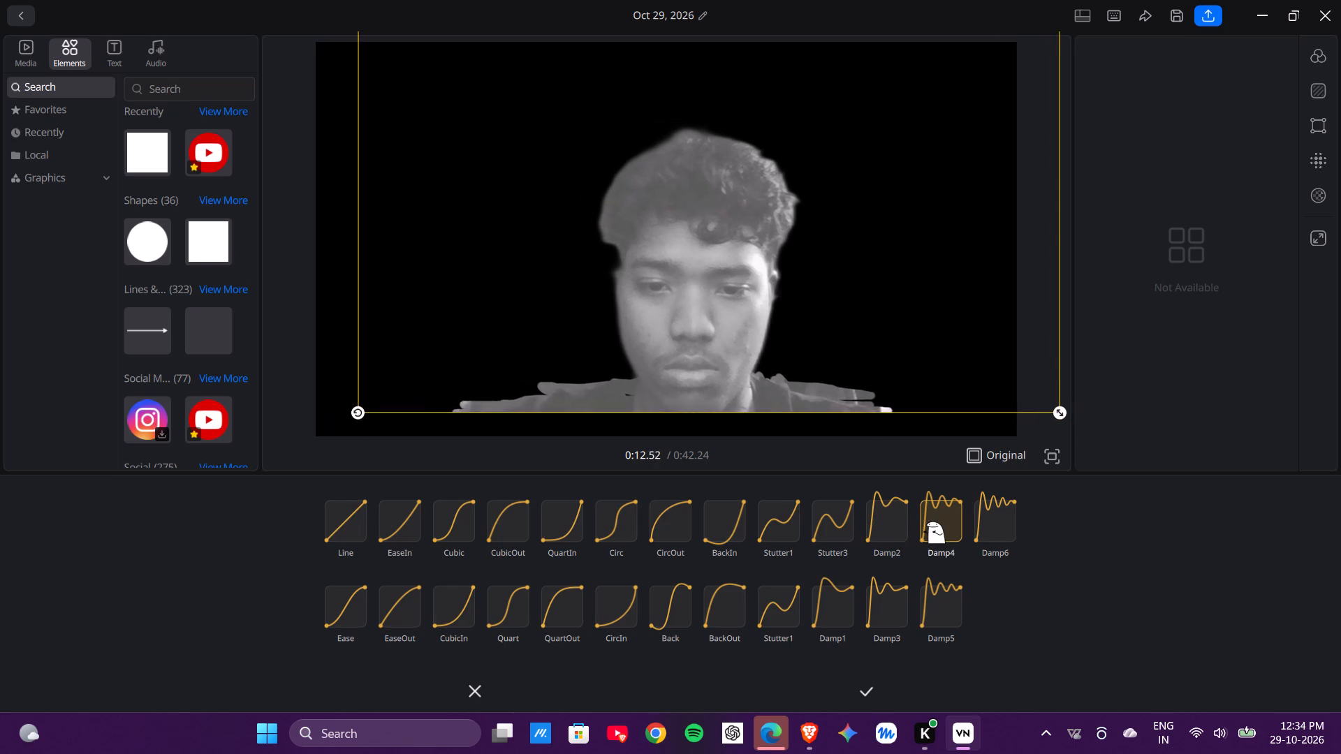
left_click(852, 672)
left_click(854, 674)
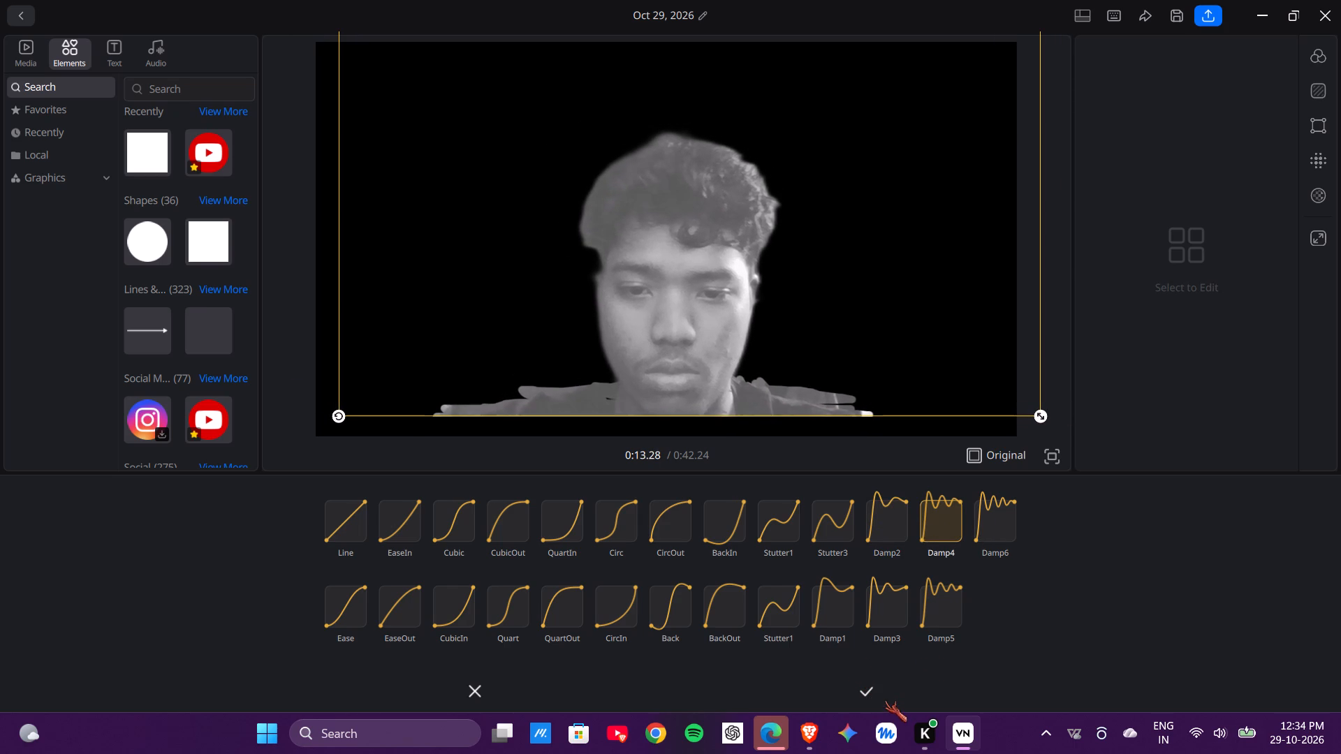
left_click_drag(877, 690, 880, 696)
left_click(858, 681)
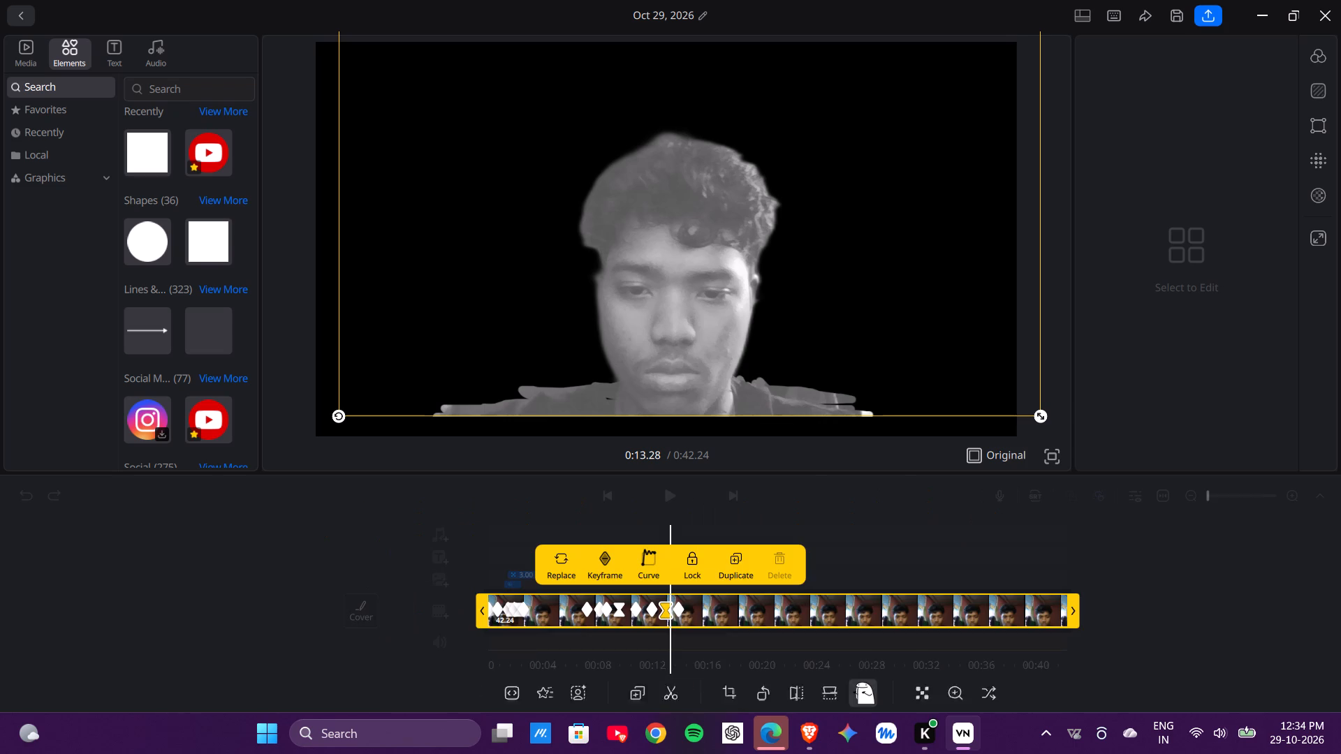
Play back the project from near the beginning to review the main clip's keyframe animation.
left_click(739, 313)
left_click(677, 481)
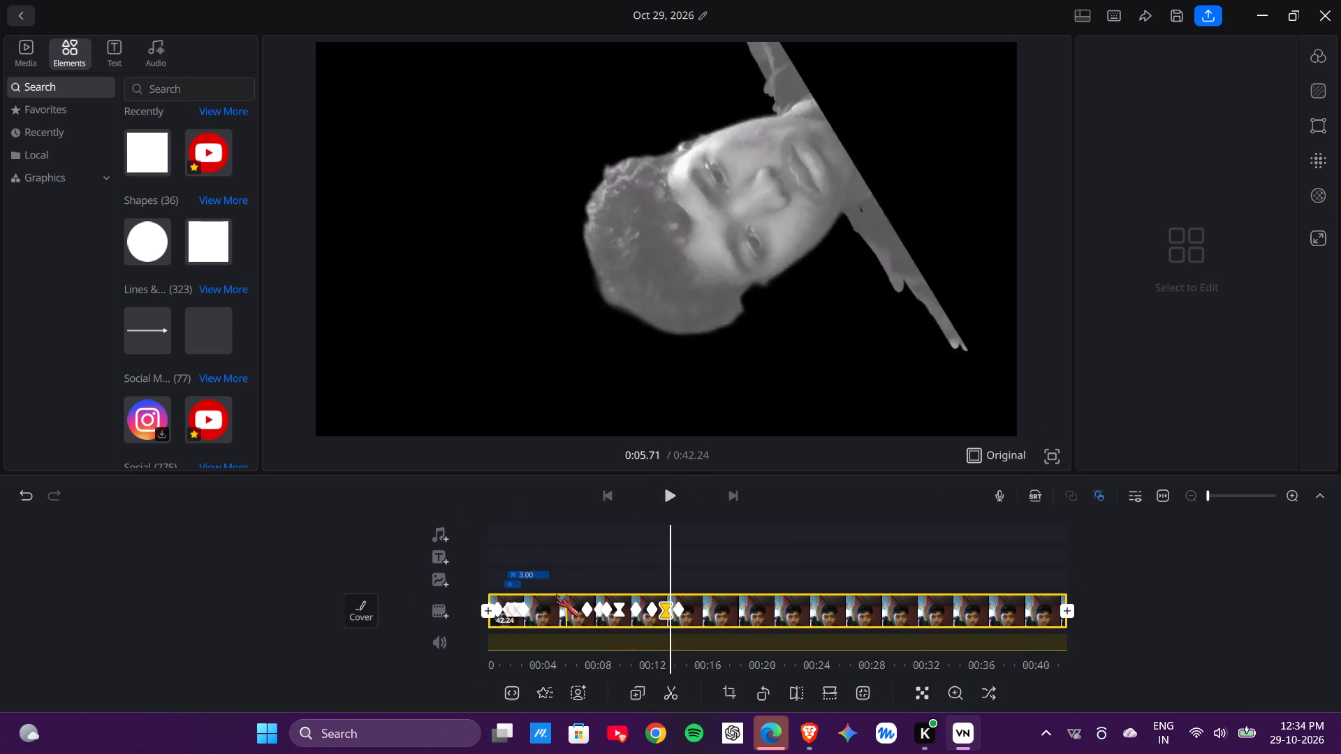
left_click_drag(823, 616, 960, 642)
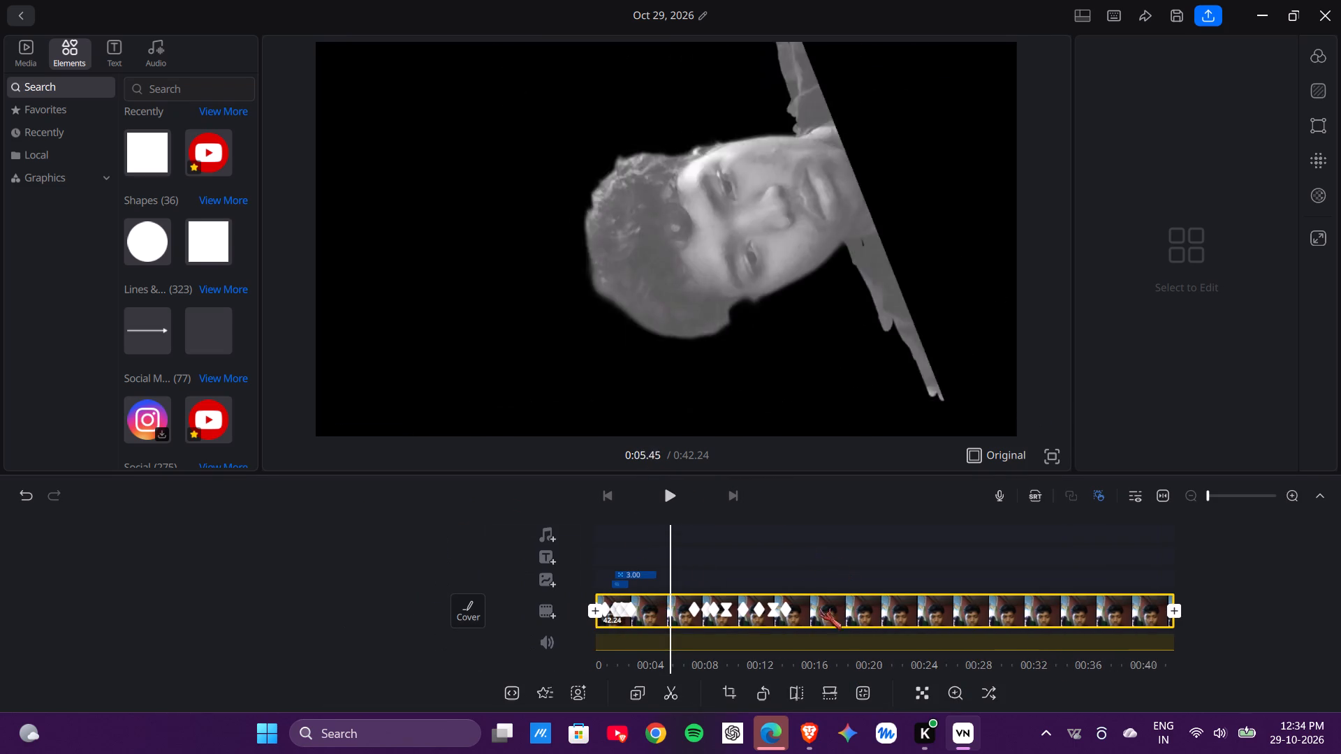
left_click_drag(892, 607, 1060, 612)
left_click(659, 482)
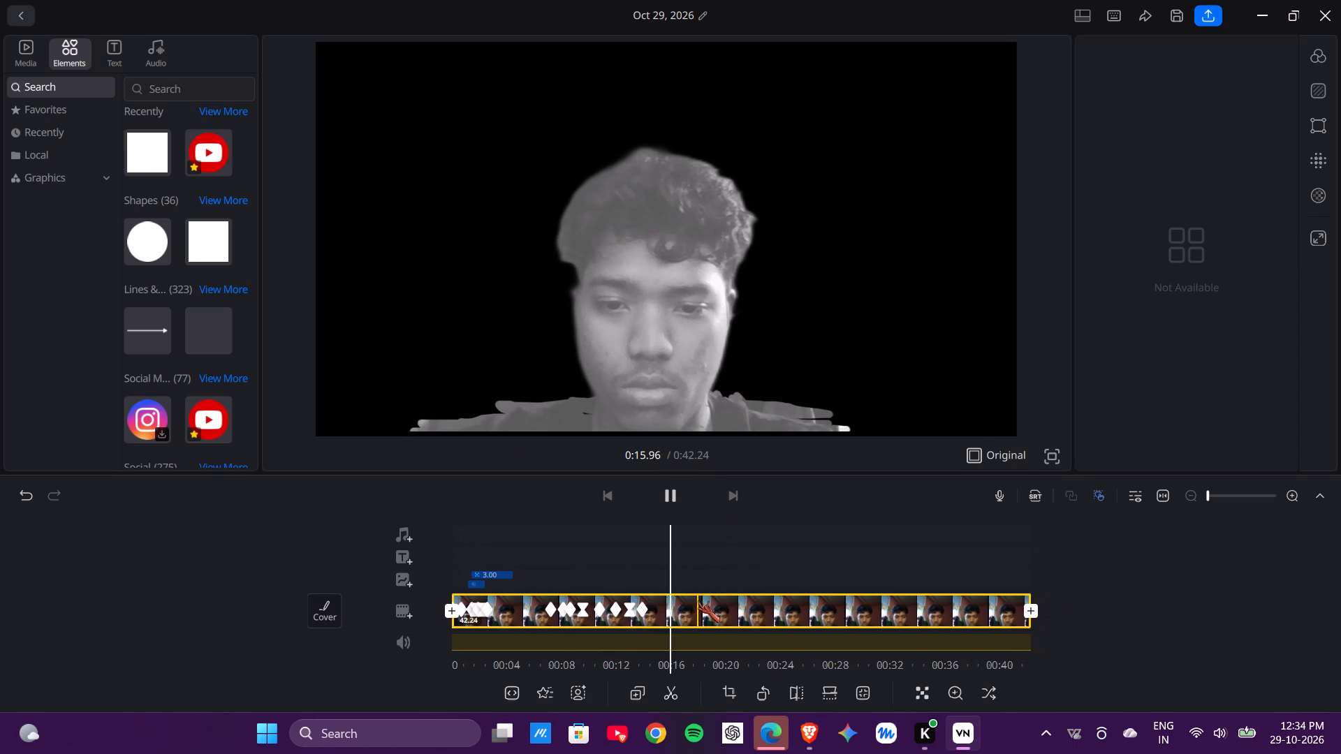
Add keyframes to the main clip at 0:16.25 and 0:19.66.
left_click(698, 600)
left_click(612, 559)
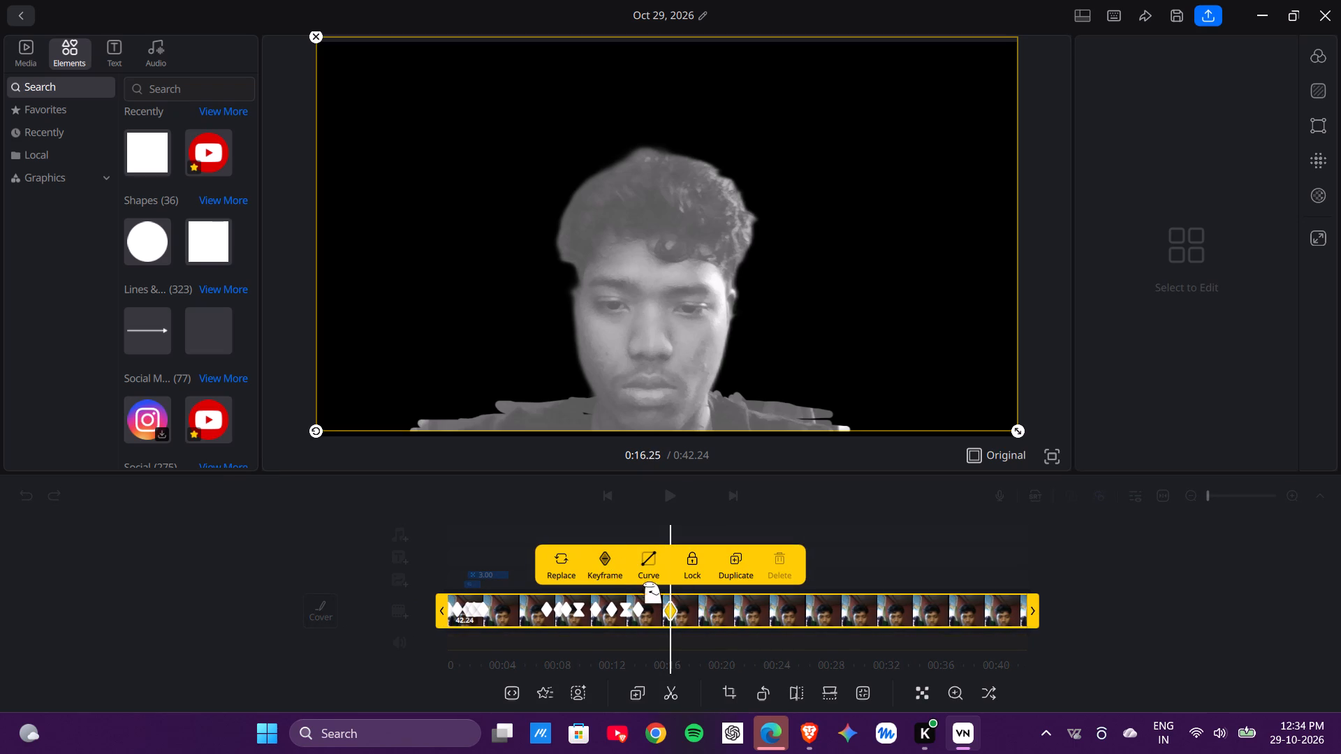
left_click_drag(688, 608, 656, 586)
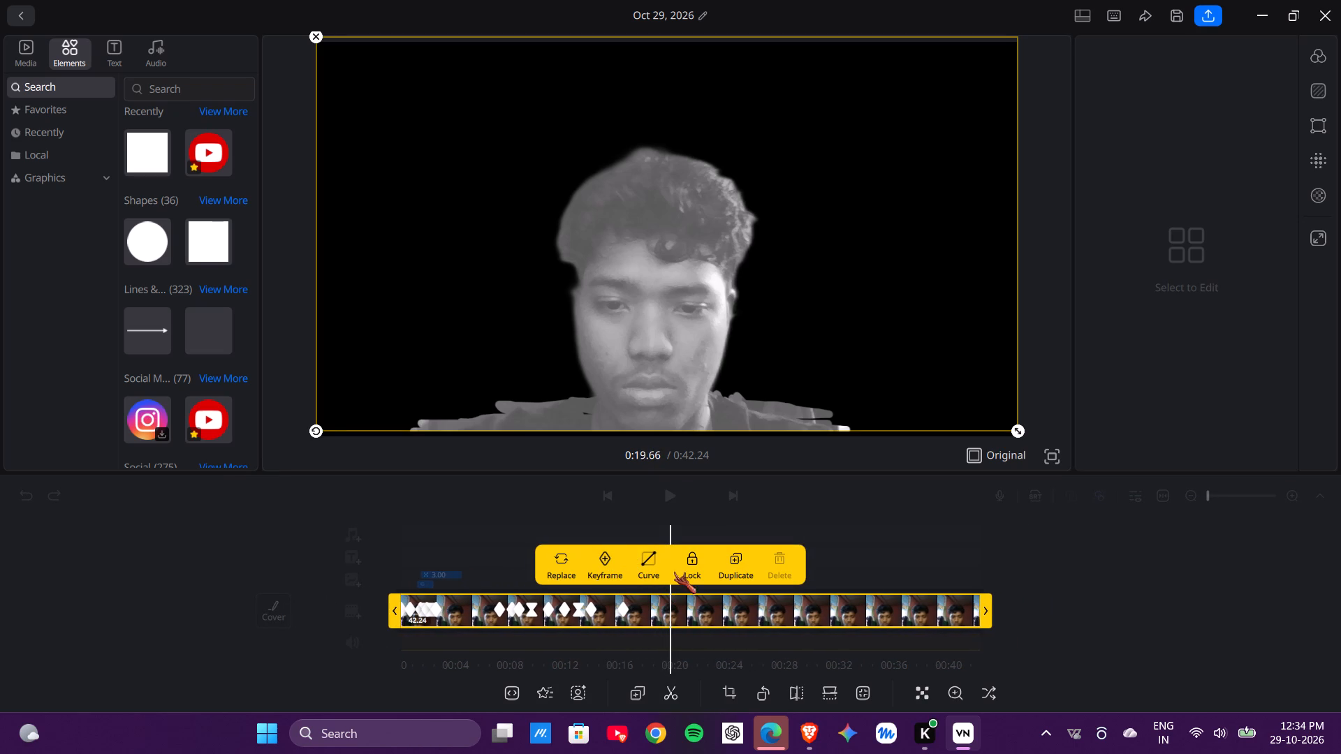
left_click(607, 552)
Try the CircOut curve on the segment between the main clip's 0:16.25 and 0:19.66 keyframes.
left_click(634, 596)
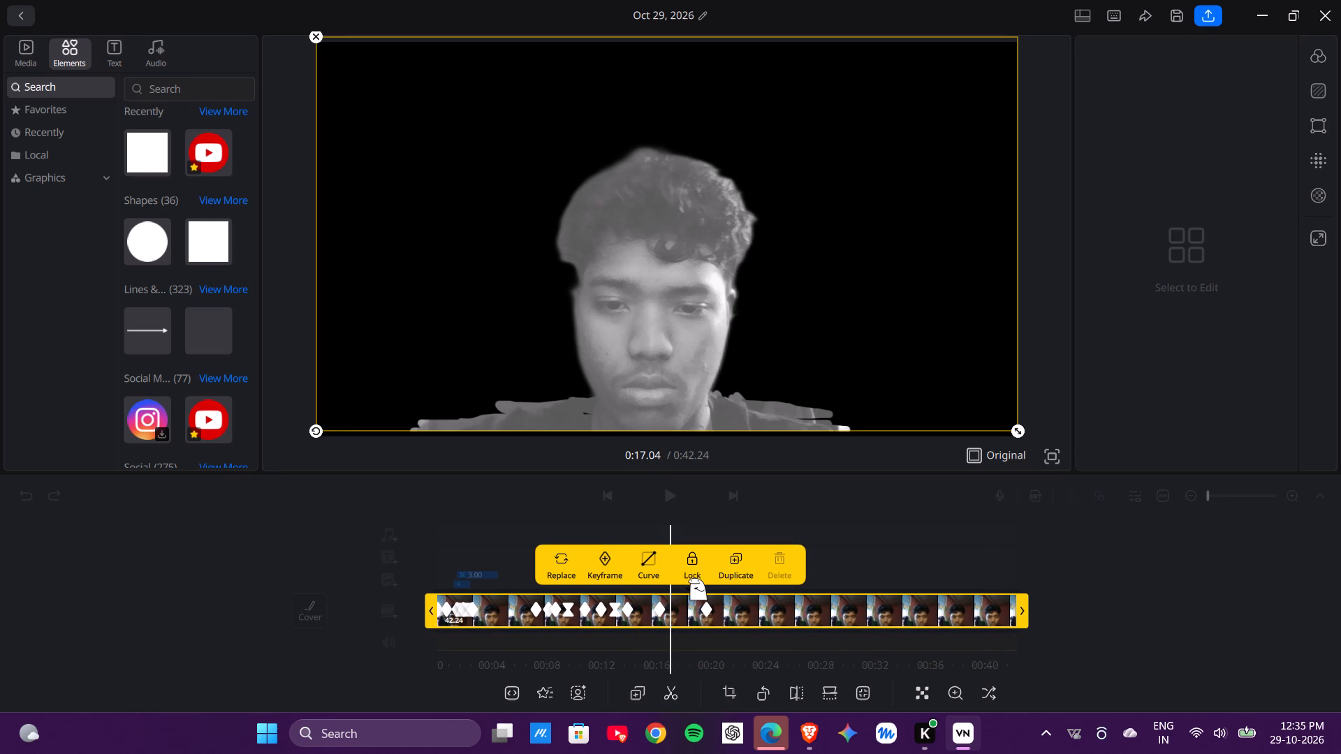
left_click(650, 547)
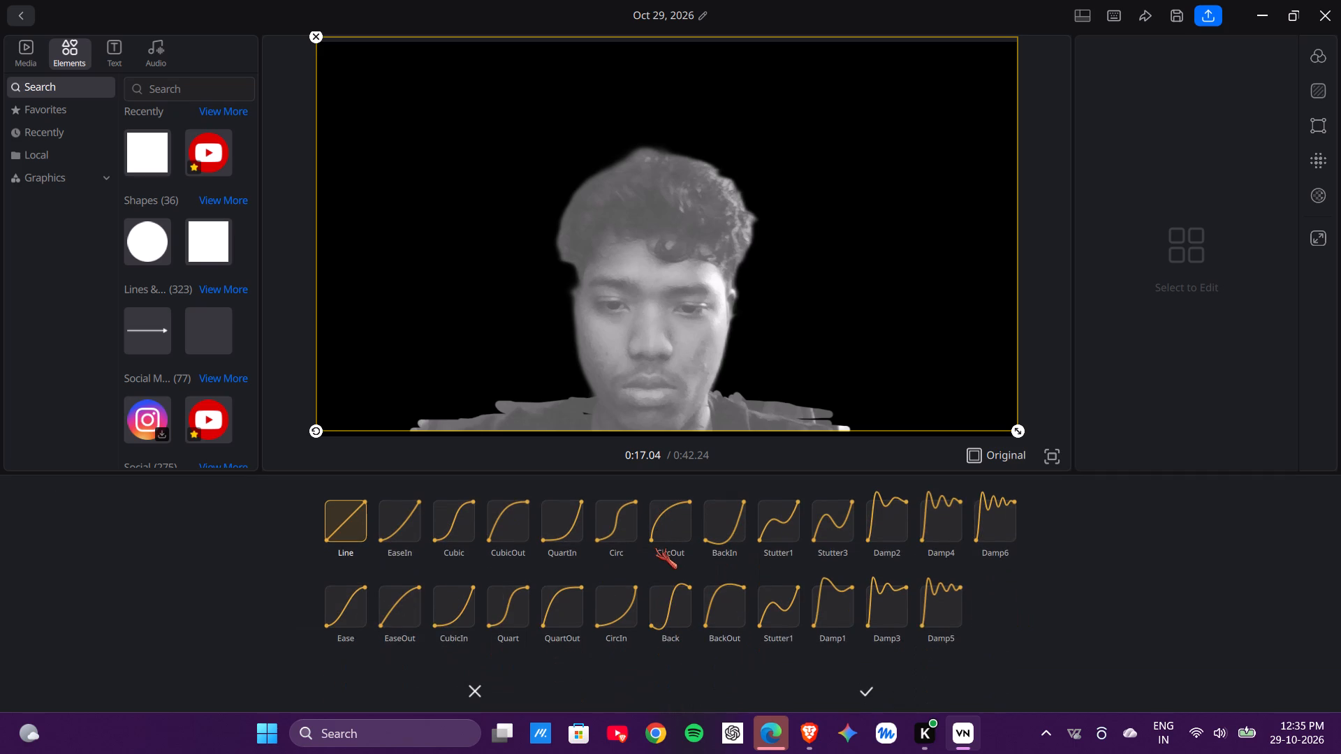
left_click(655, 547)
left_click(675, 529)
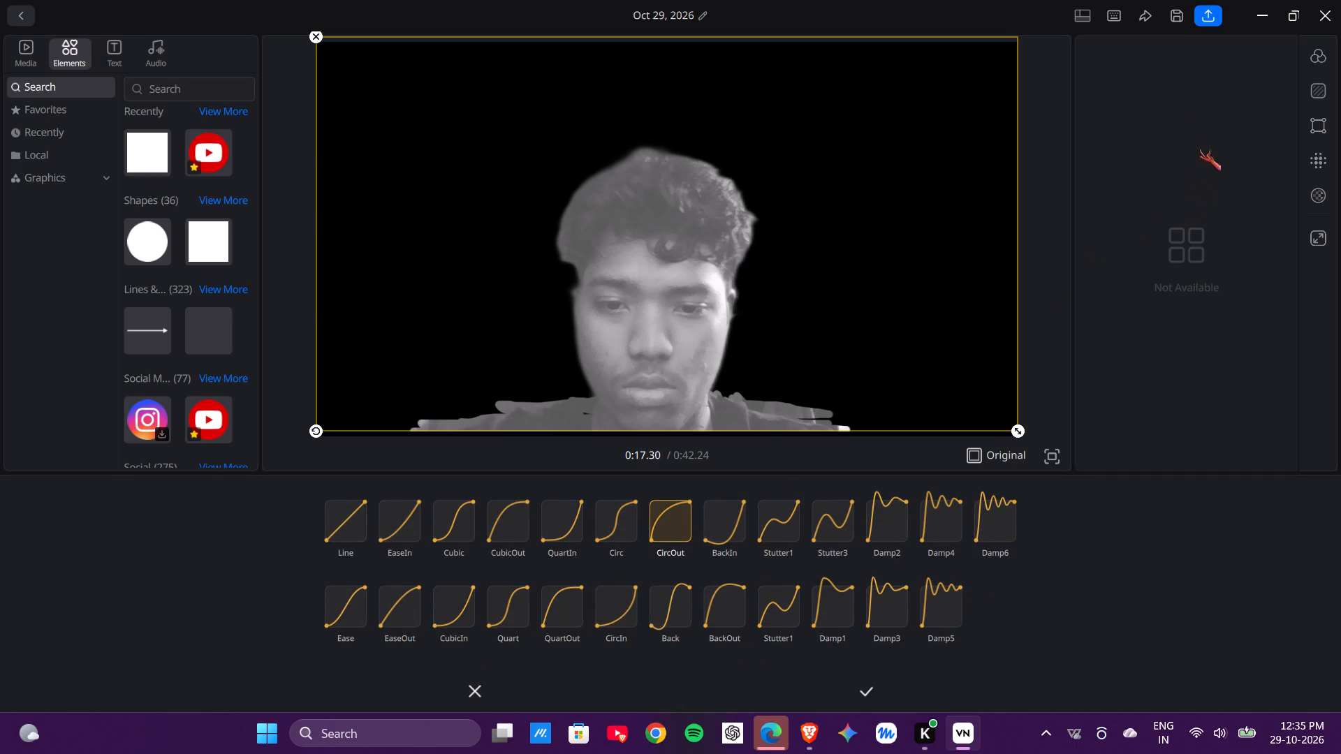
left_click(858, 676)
Move the main clip upward in the preview at about 0:19.29 so its lower edge sits well above the frame bottom.
left_click_drag(700, 316, 695, 228)
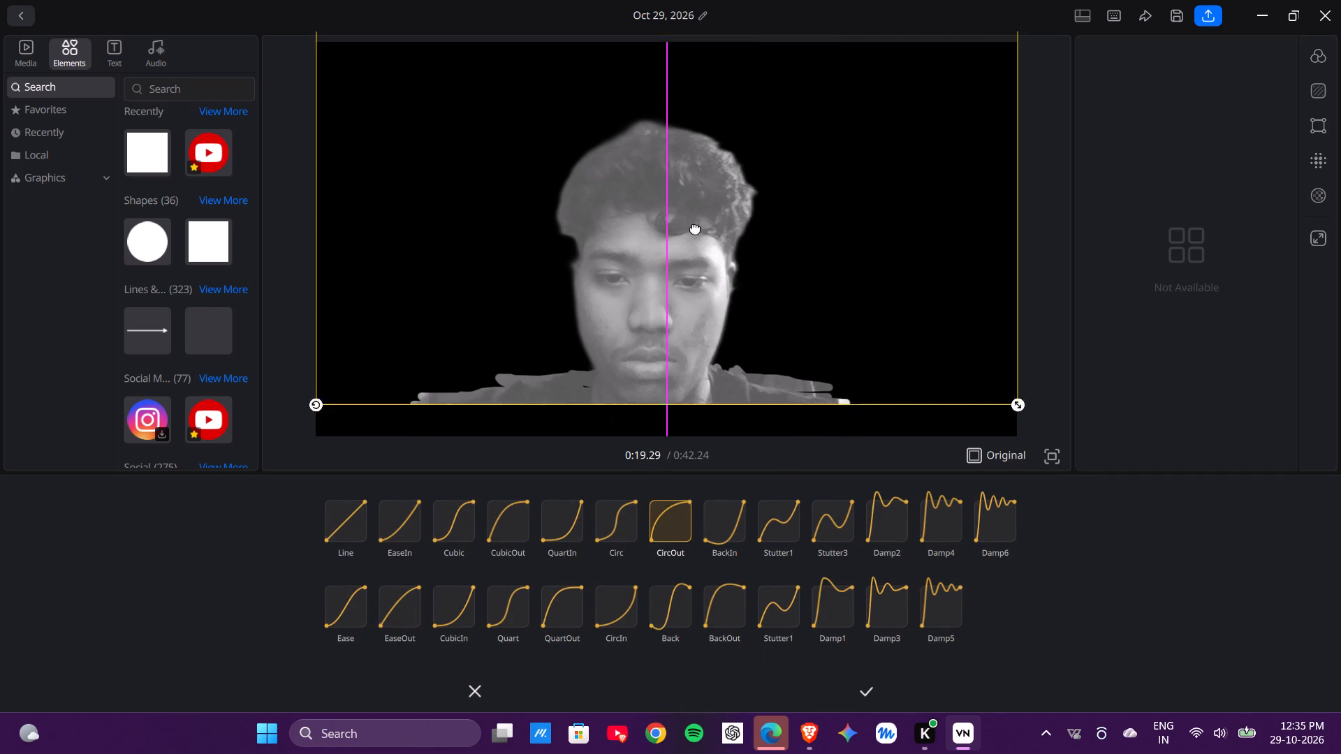
left_click_drag(695, 228, 695, 225)
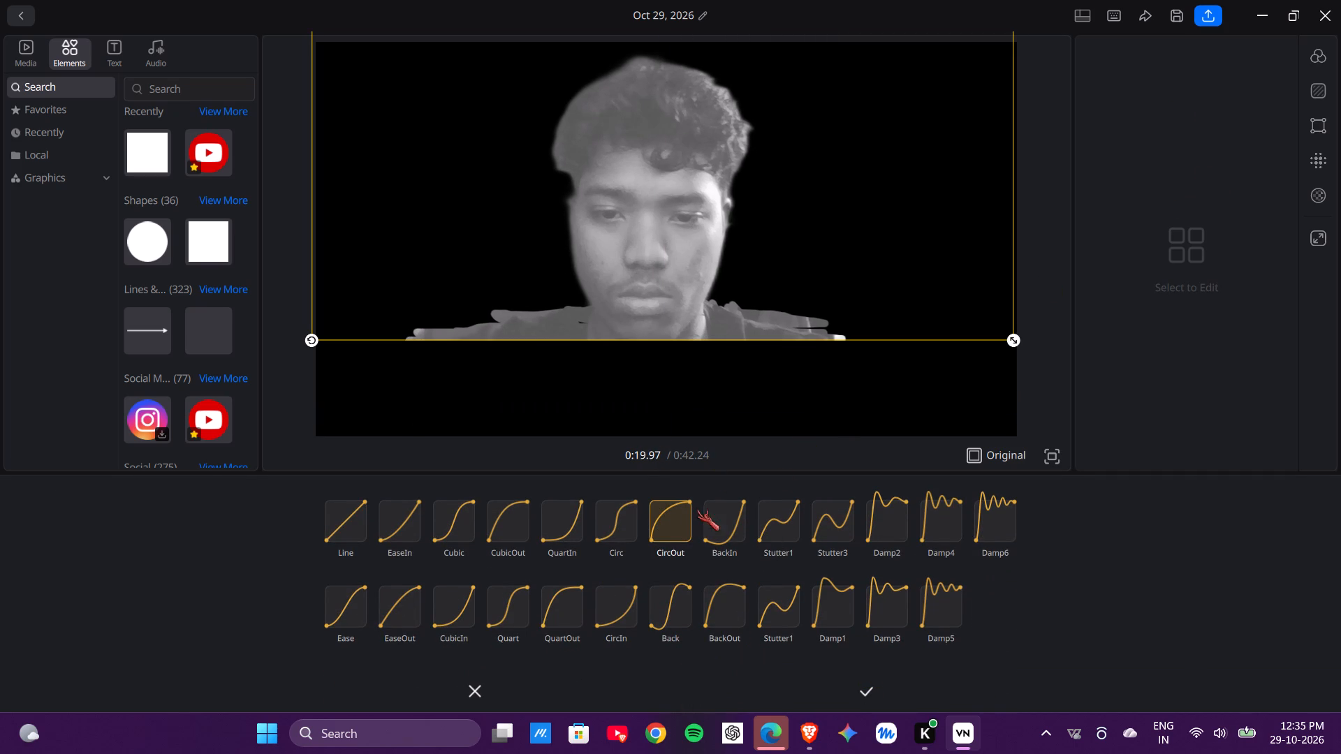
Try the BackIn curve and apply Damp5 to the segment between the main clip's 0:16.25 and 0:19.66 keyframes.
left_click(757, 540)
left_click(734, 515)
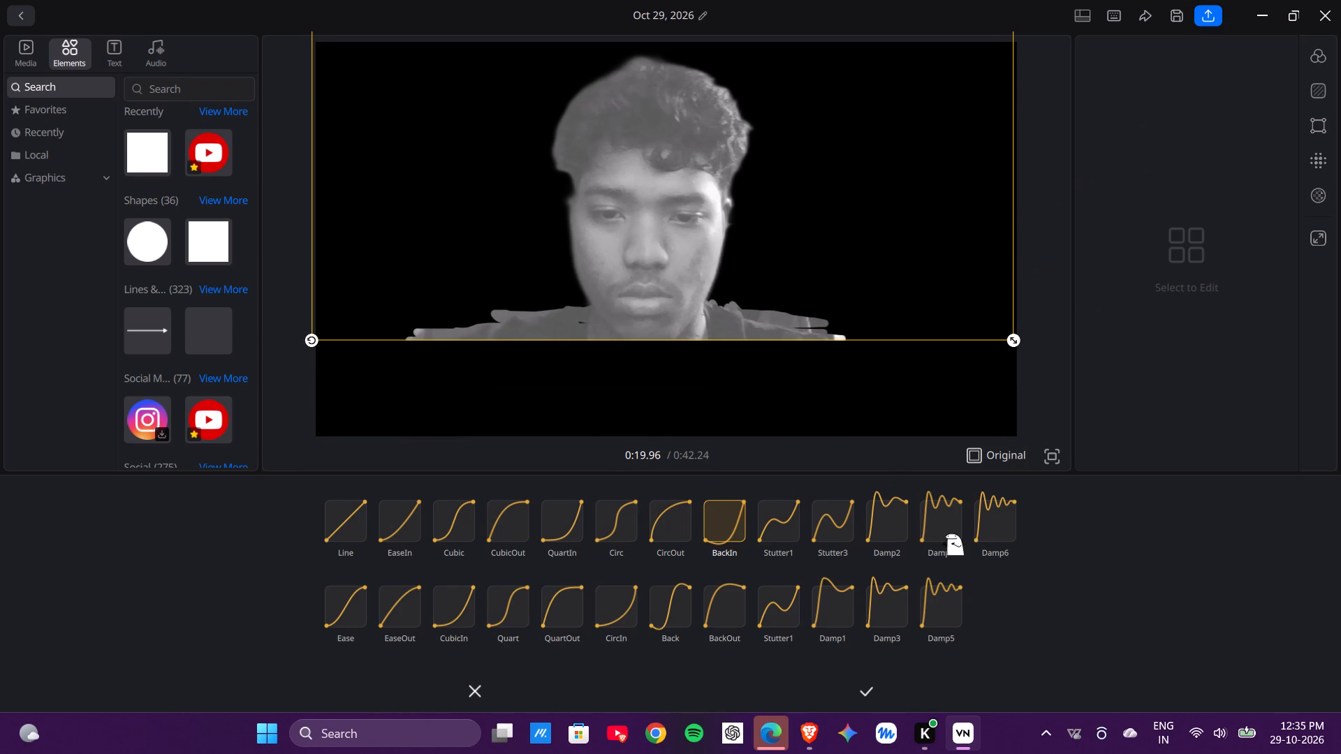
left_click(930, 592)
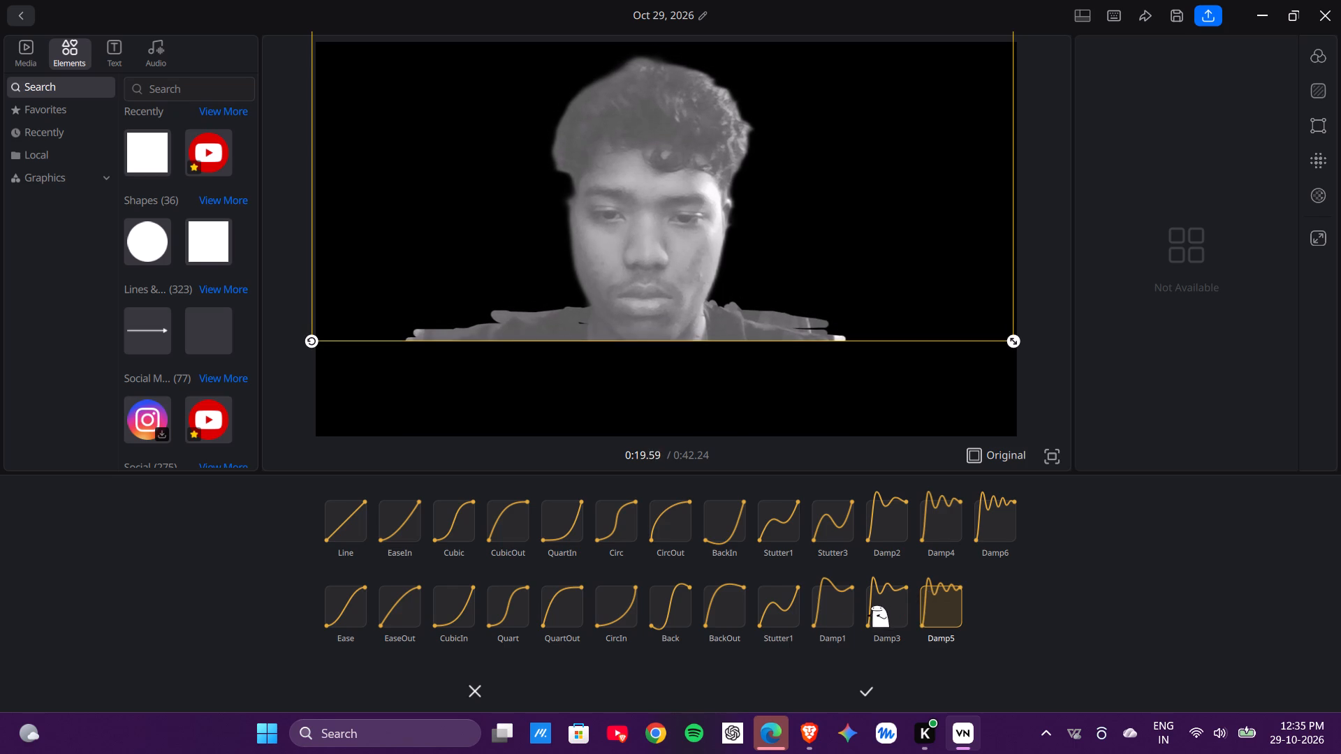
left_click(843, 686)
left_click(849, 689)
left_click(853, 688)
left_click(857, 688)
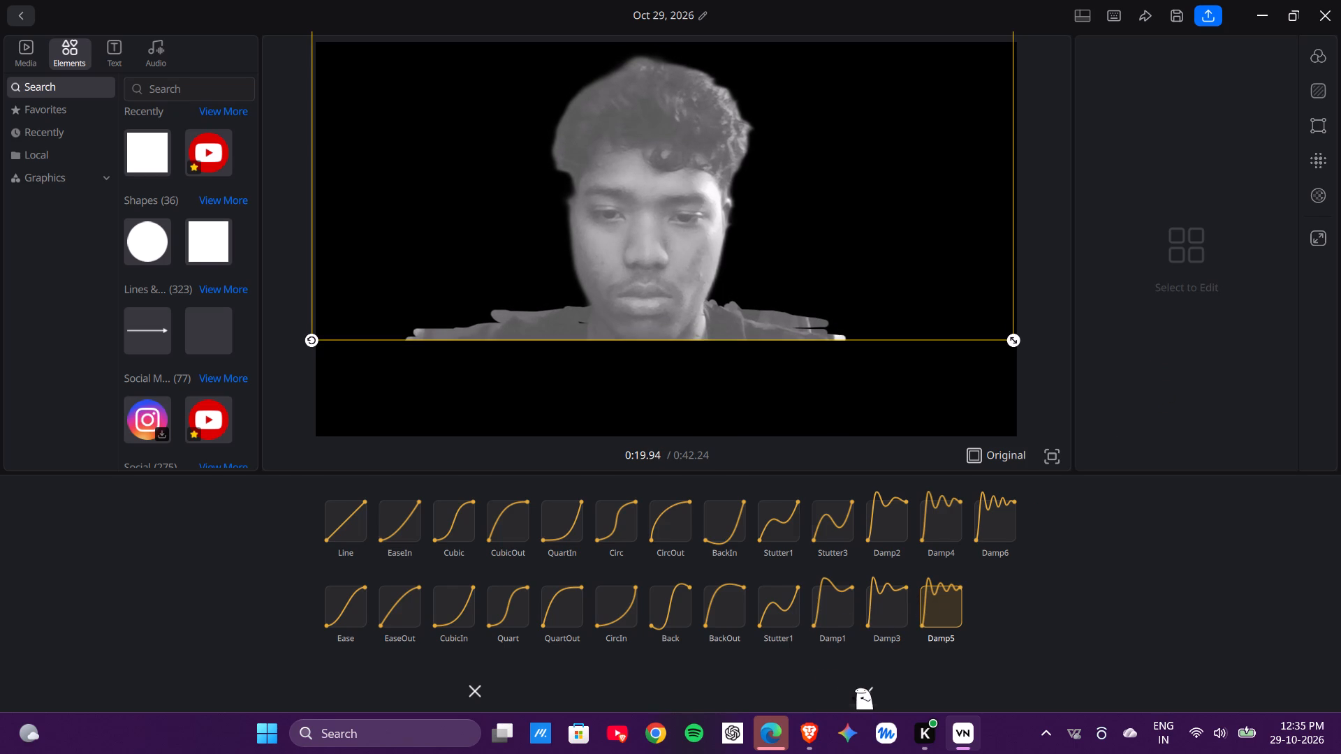
Set the main clip's easing curve to CubicIn for the keyframe segment at 0:17.18.
left_click_drag(815, 609, 863, 616)
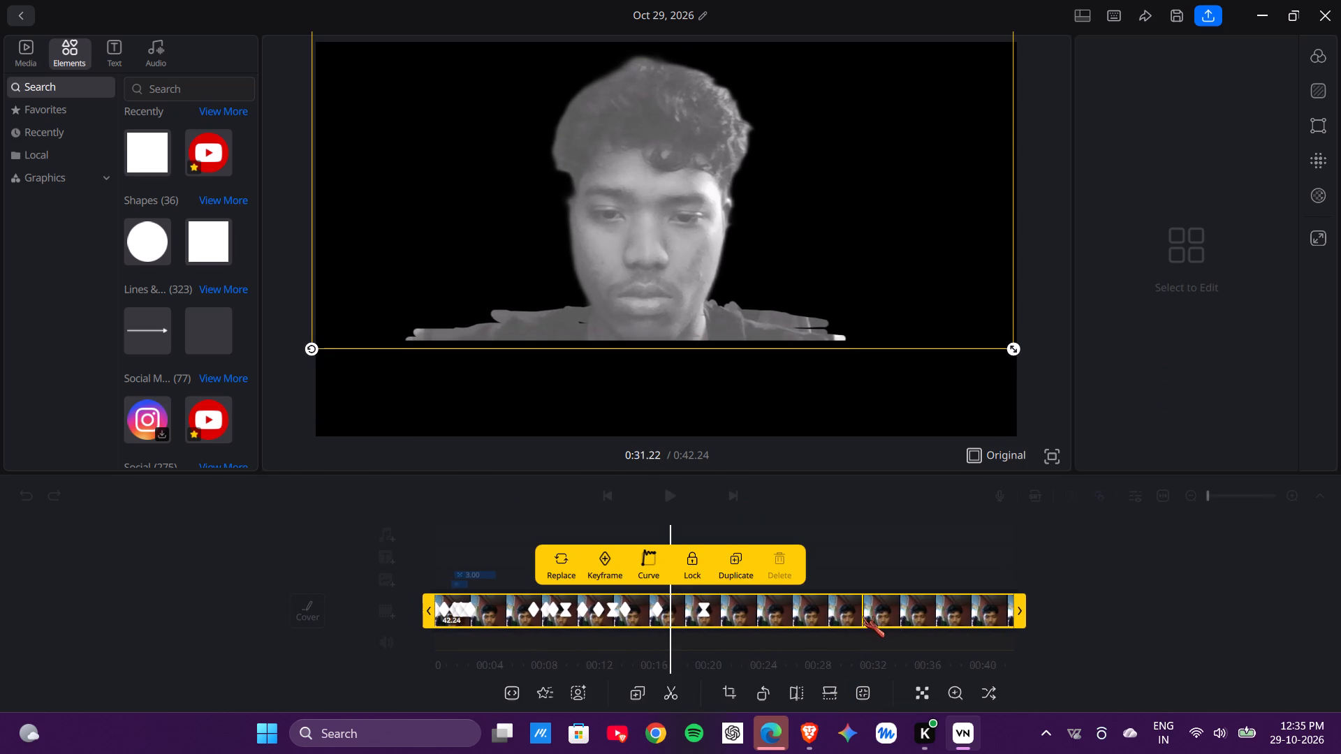
left_click(639, 542)
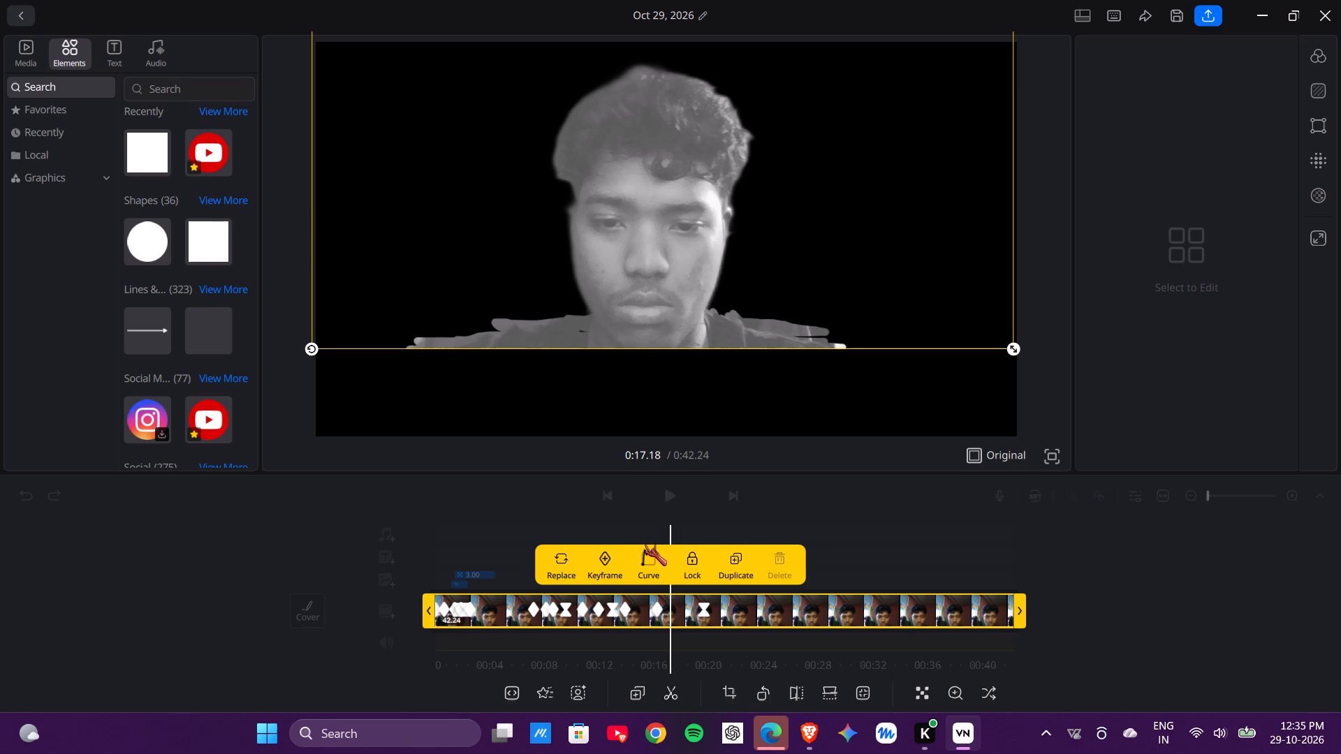
left_click(648, 545)
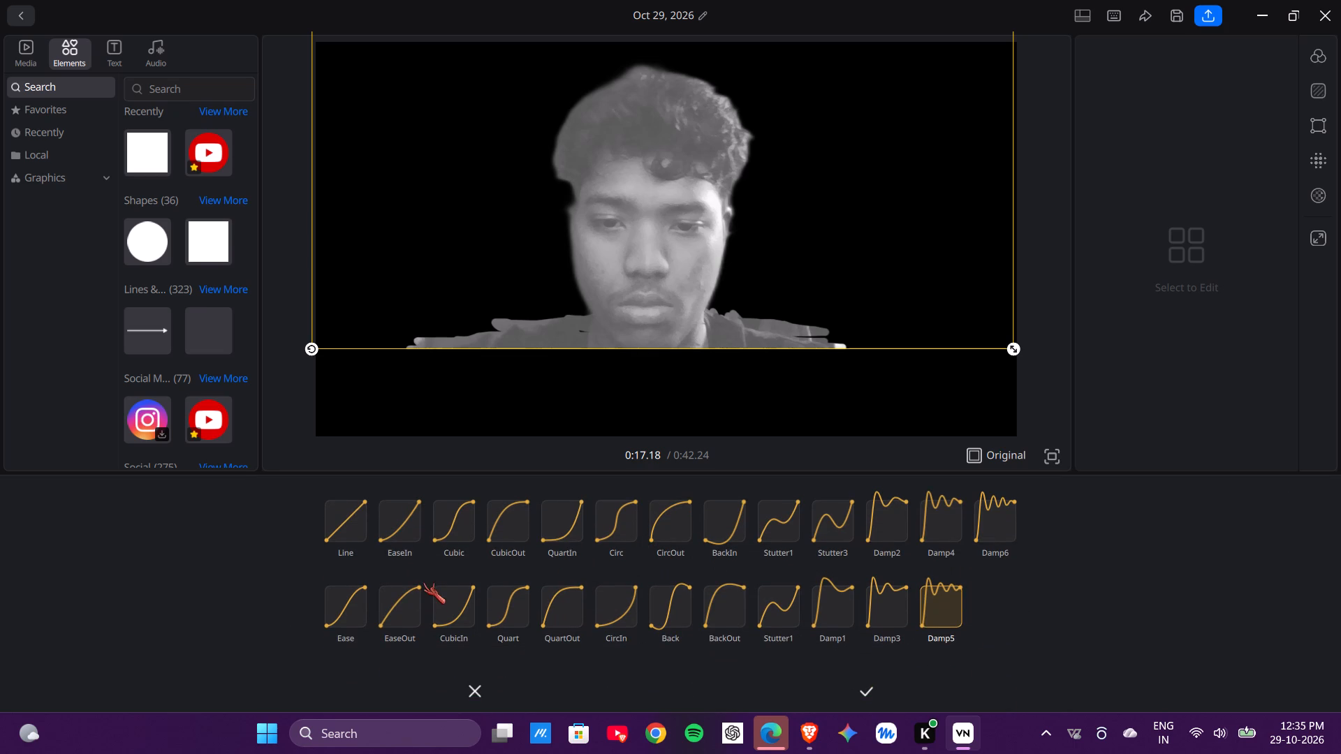
left_click(456, 616)
Move the main clip down and to the left in the preview at about 0:17.00 and accept the curve.
left_click_drag(635, 271, 611, 297)
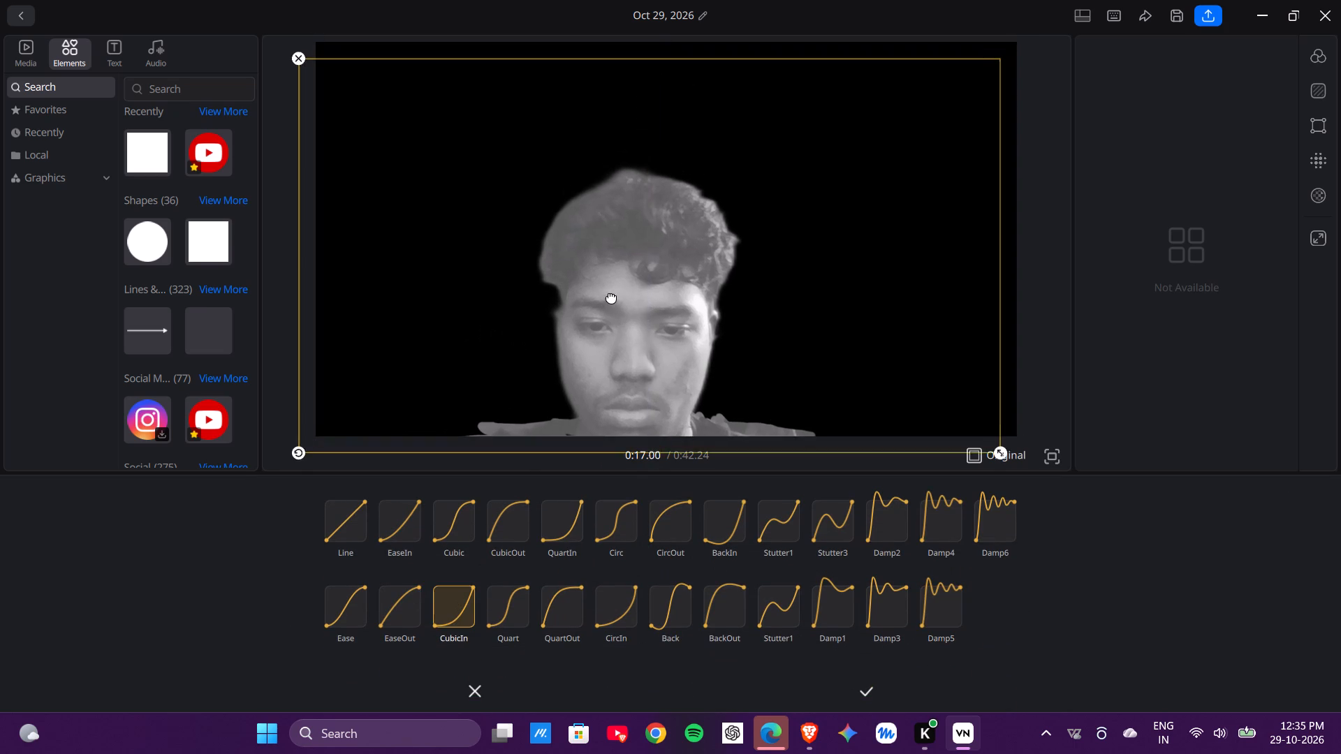
left_click_drag(611, 297, 453, 313)
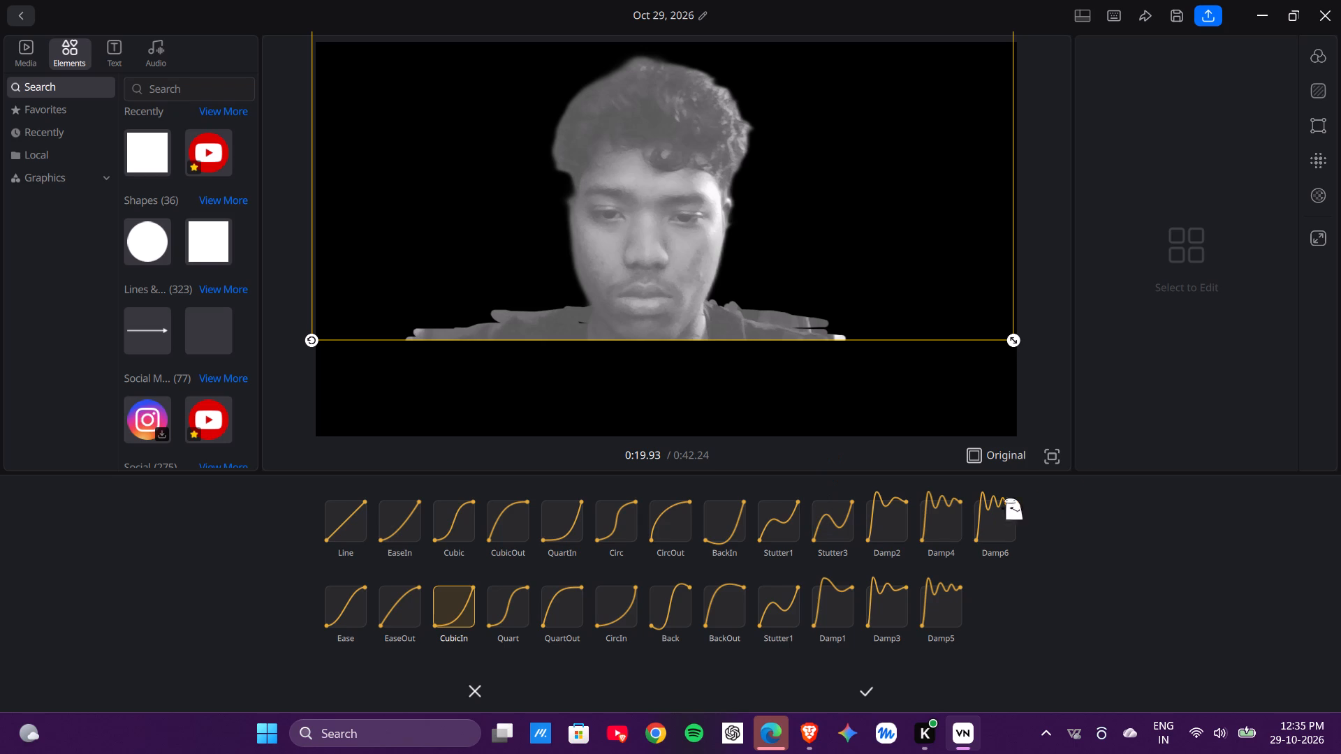
left_click(867, 693)
Add a main clip keyframe at 0:21.41 and move the clip down and right until it is mostly outside the frame.
left_click_drag(816, 609, 796, 594)
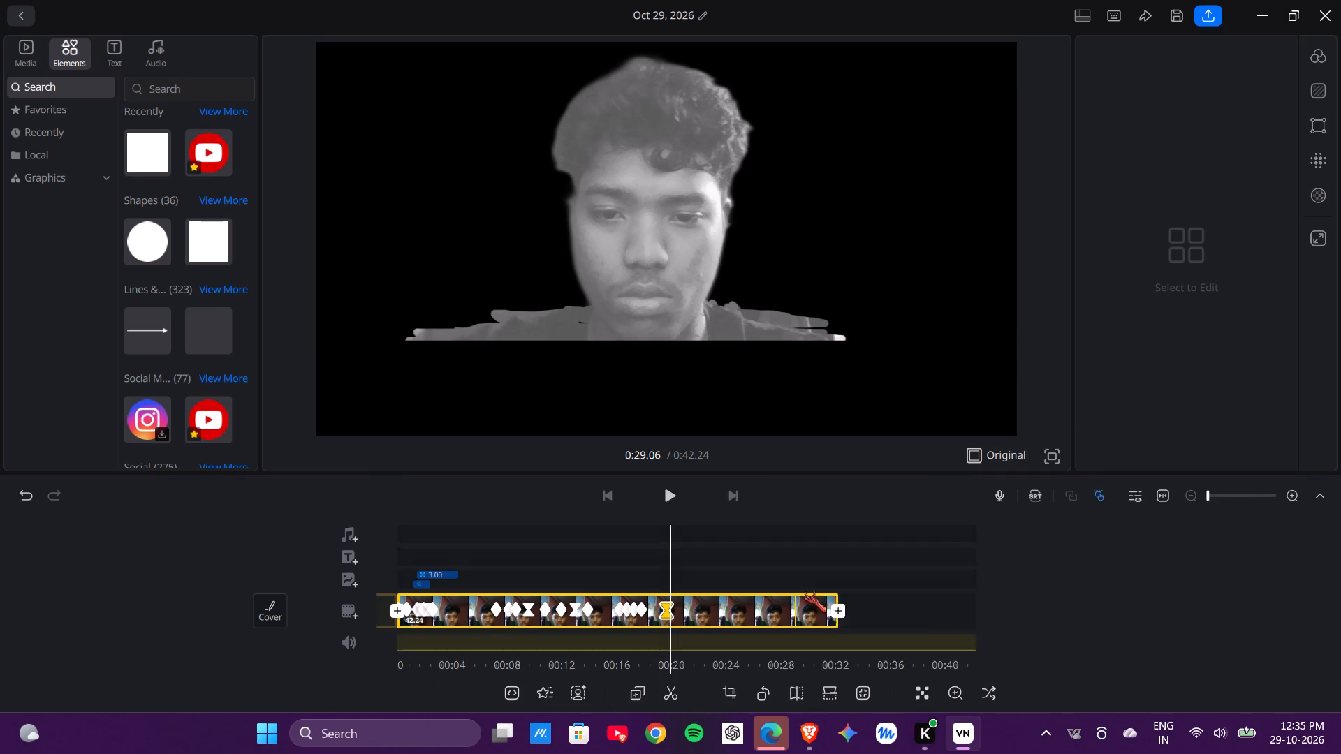
left_click(716, 600)
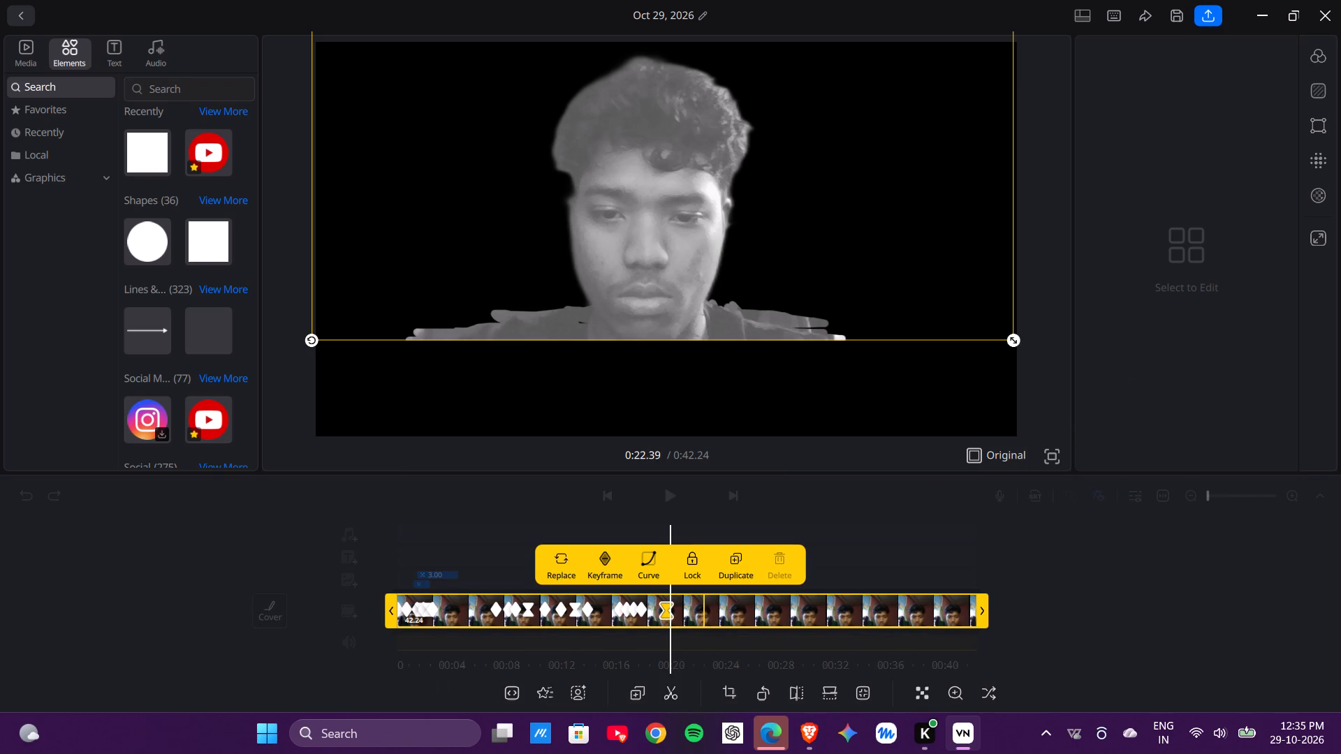
left_click_drag(695, 609, 677, 605)
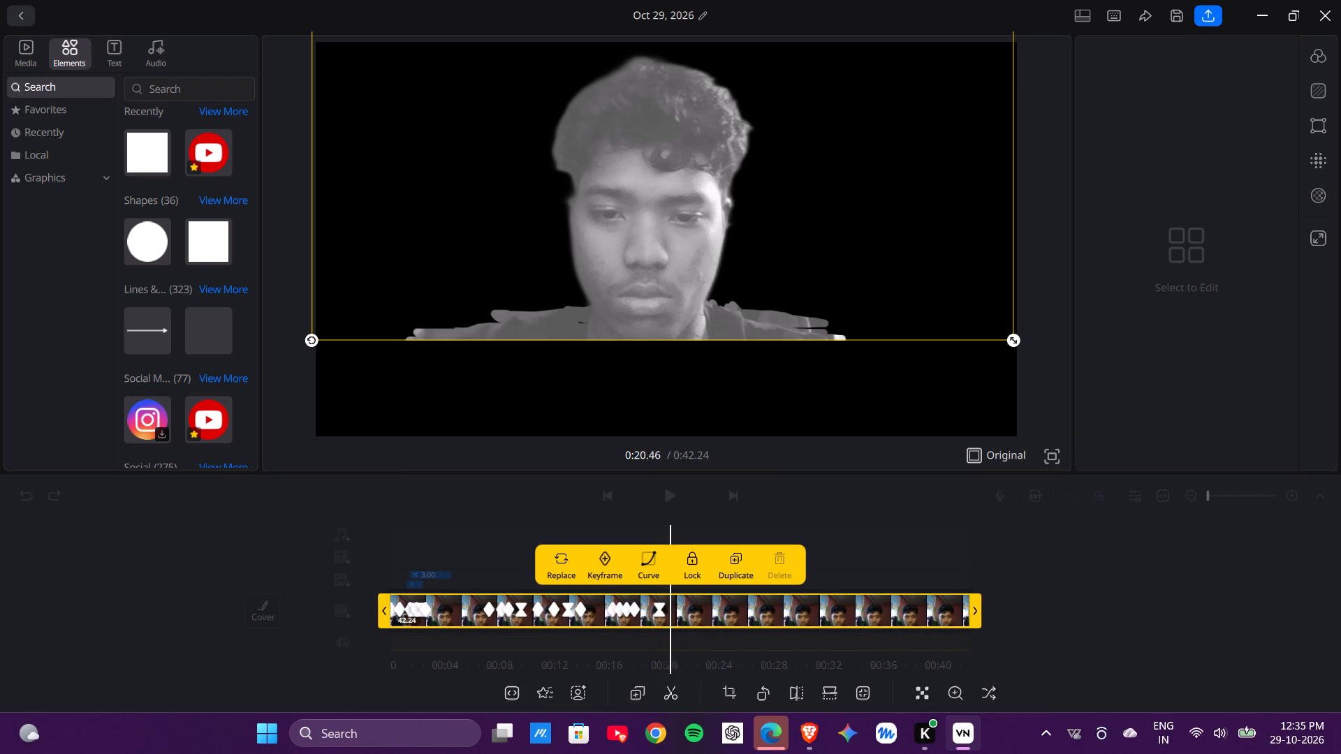
left_click_drag(704, 612, 676, 610)
left_click(589, 543)
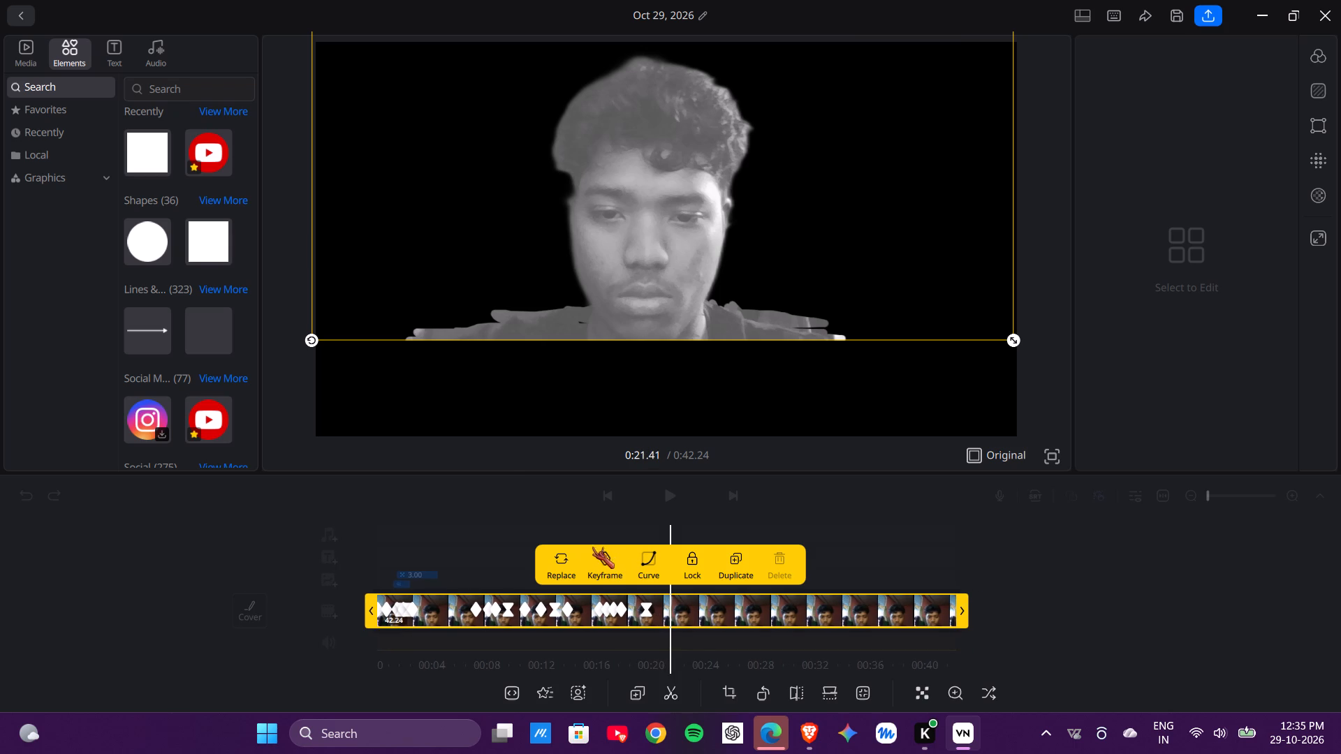
left_click_drag(635, 304, 643, 371)
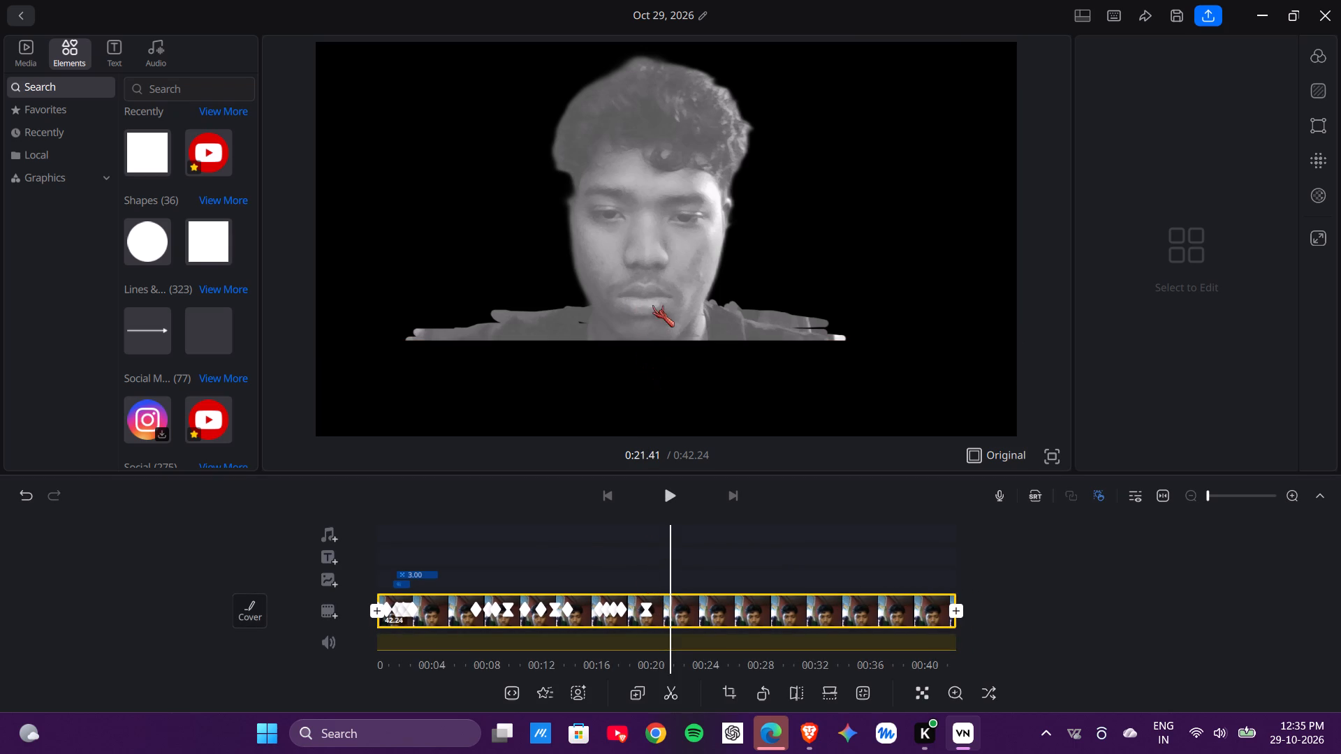
left_click_drag(652, 305, 664, 378)
left_click(694, 306)
left_click_drag(694, 306, 703, 356)
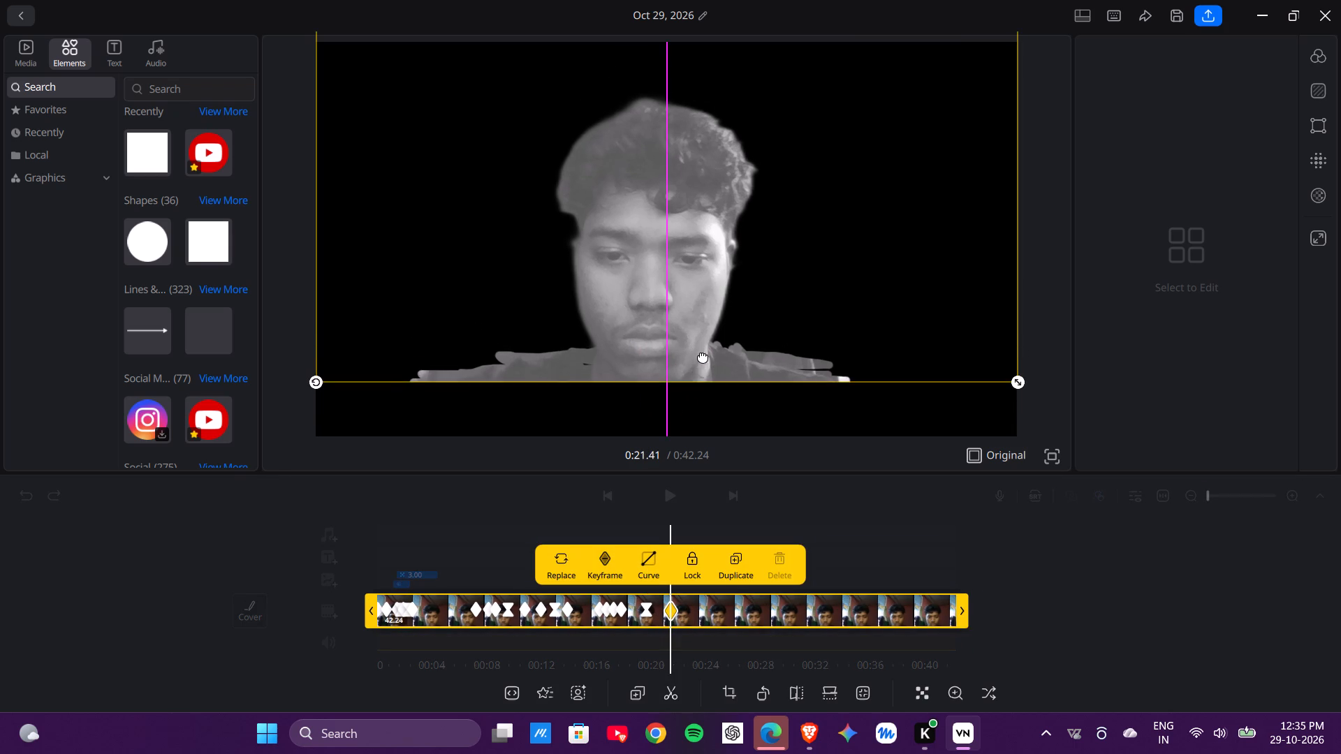
left_click_drag(703, 356, 1130, 369)
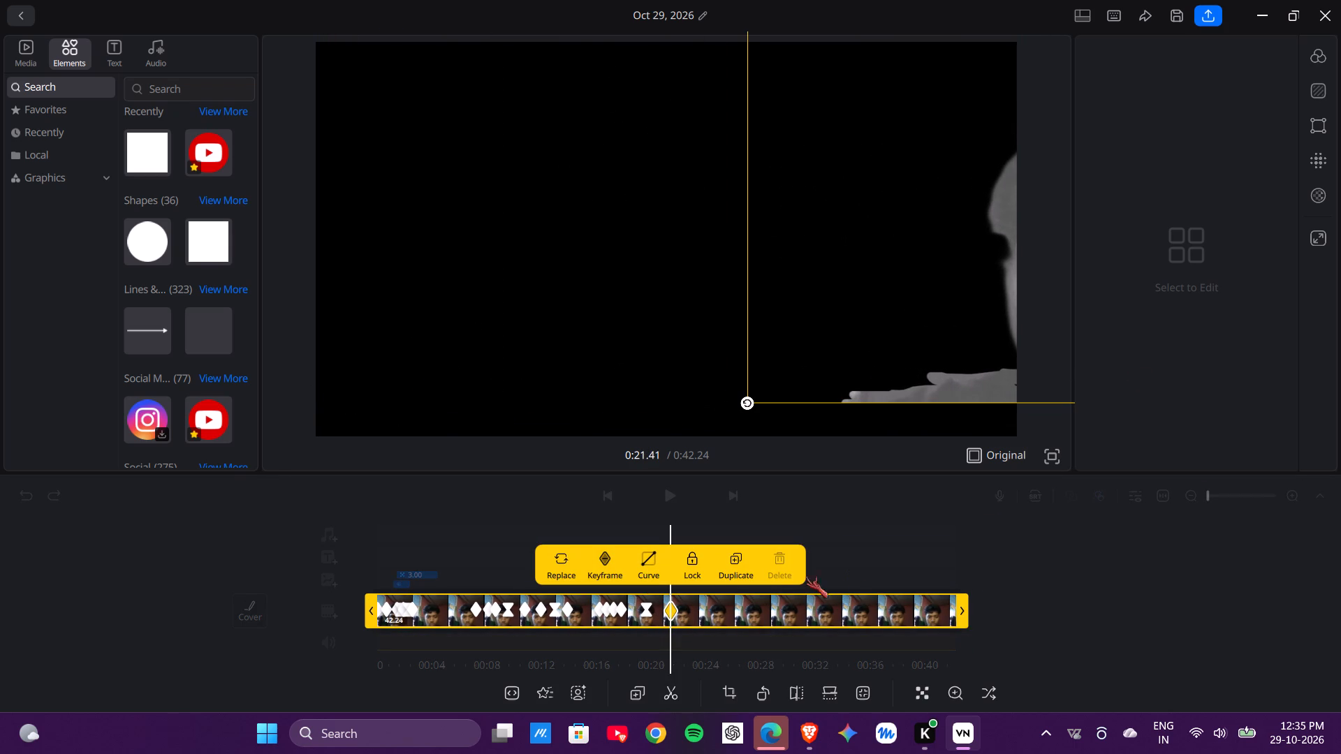
Try the Back, QuartIn and Stutter1 curves, and apply Damp3 to the main clip's segment ending at 0:21.41.
left_click(654, 549)
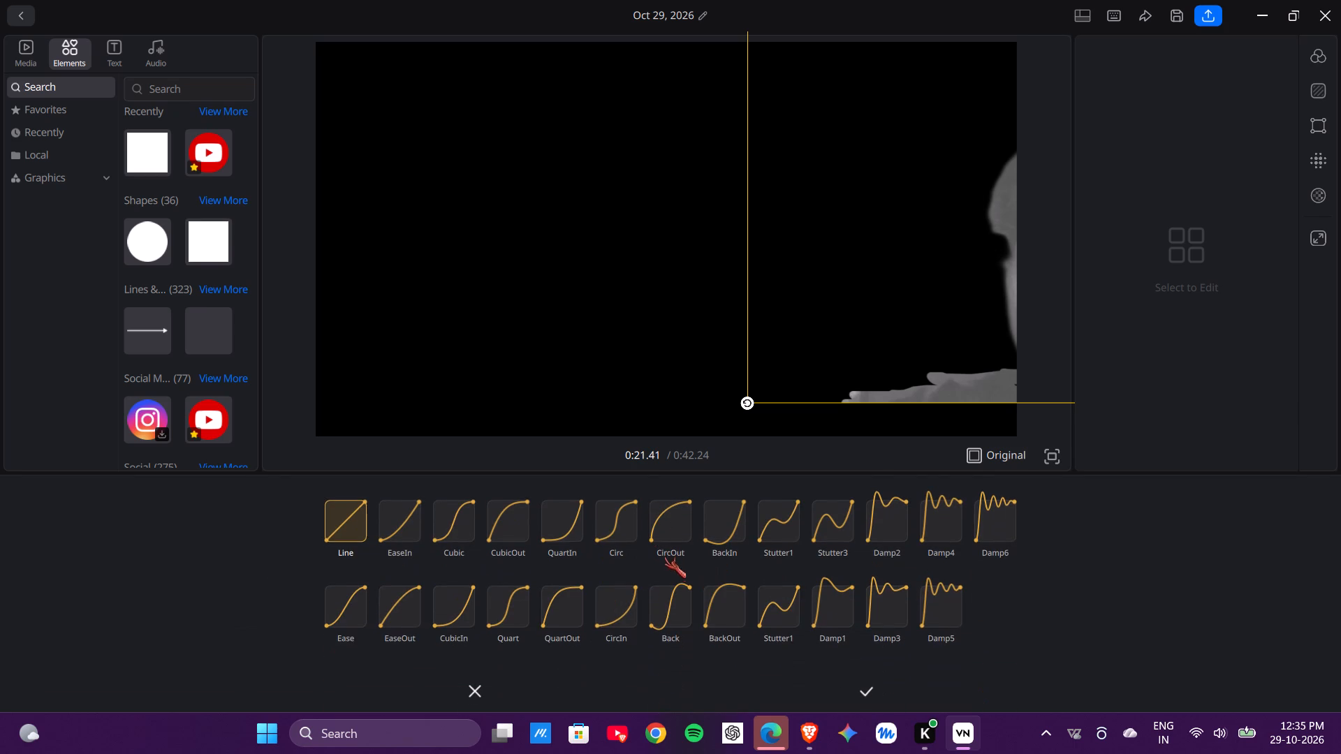
left_click(671, 594)
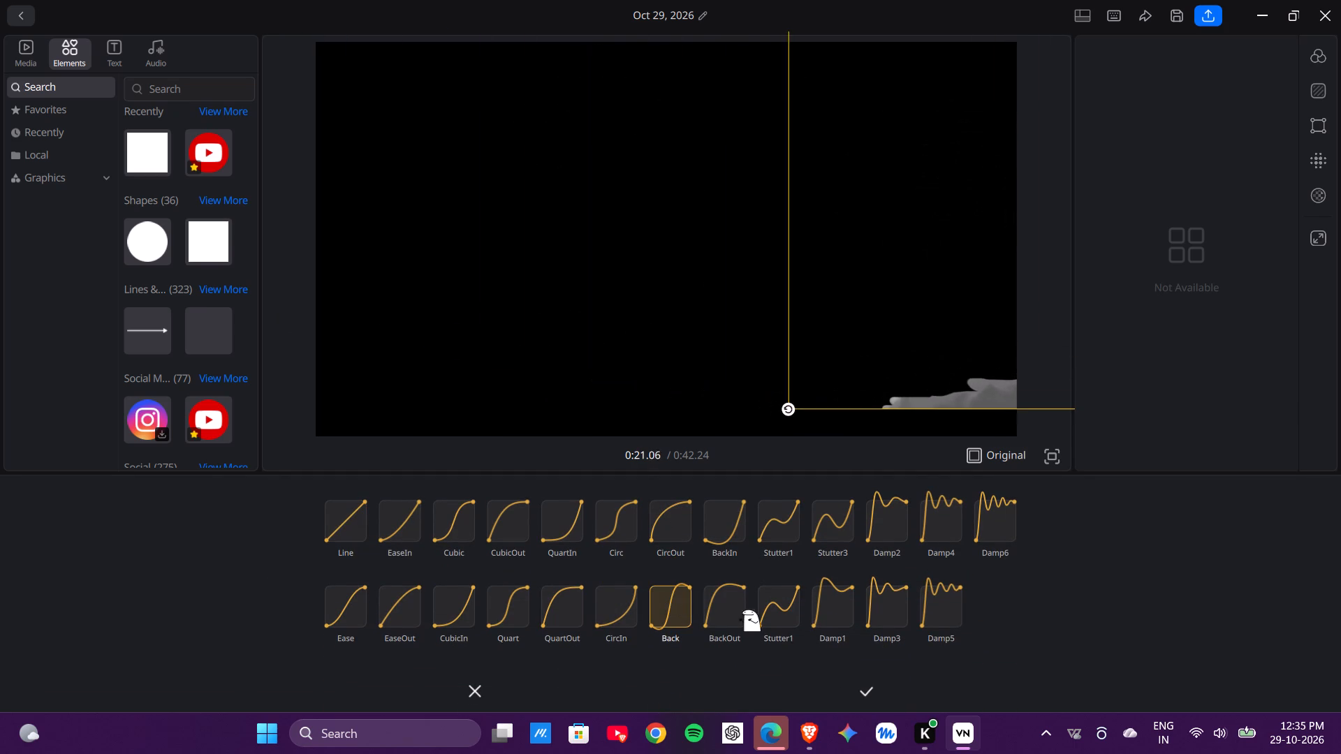
left_click(872, 607)
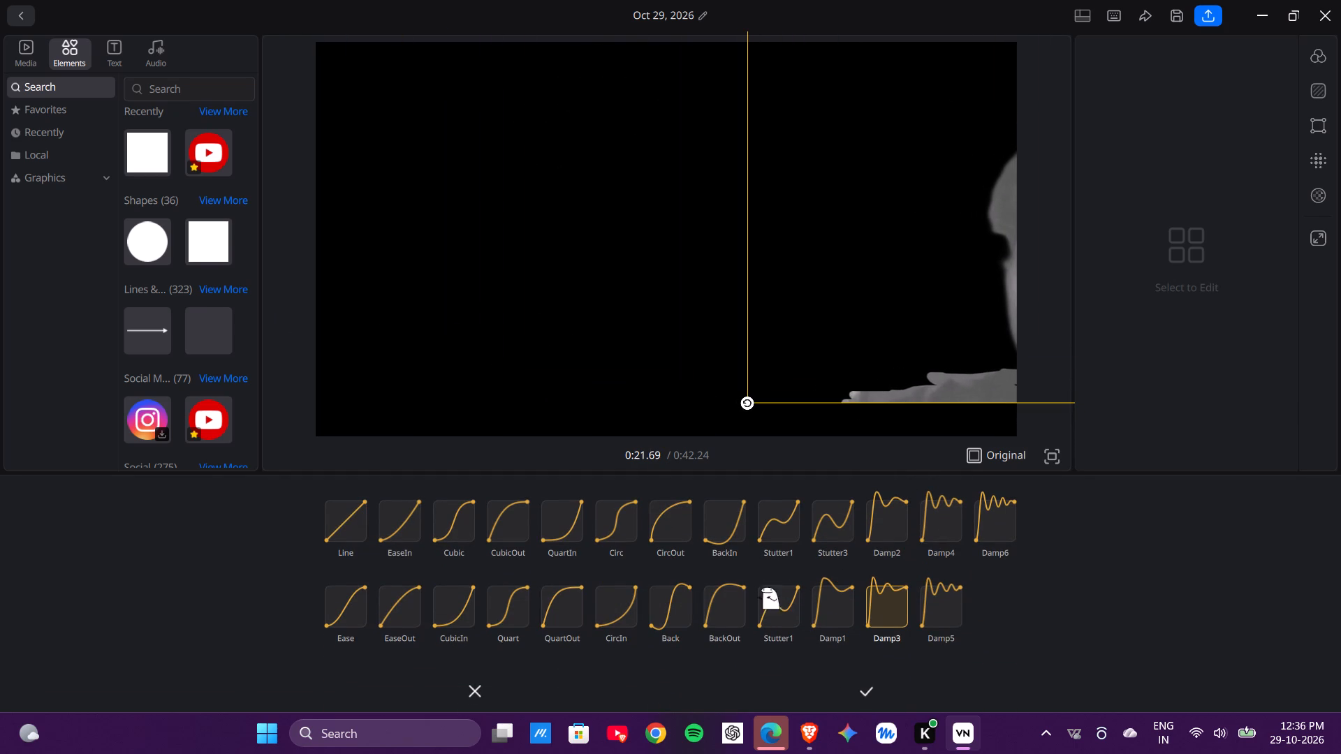
left_click(563, 505)
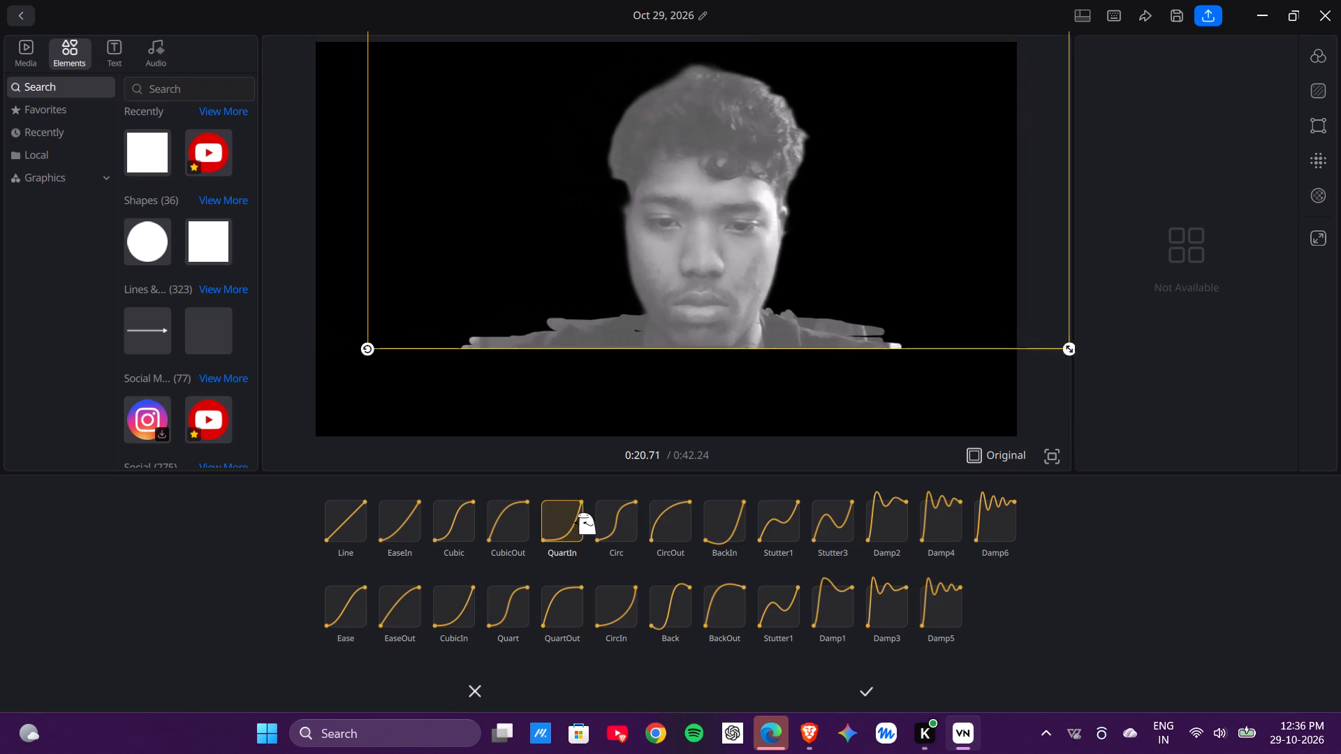
left_click(791, 607)
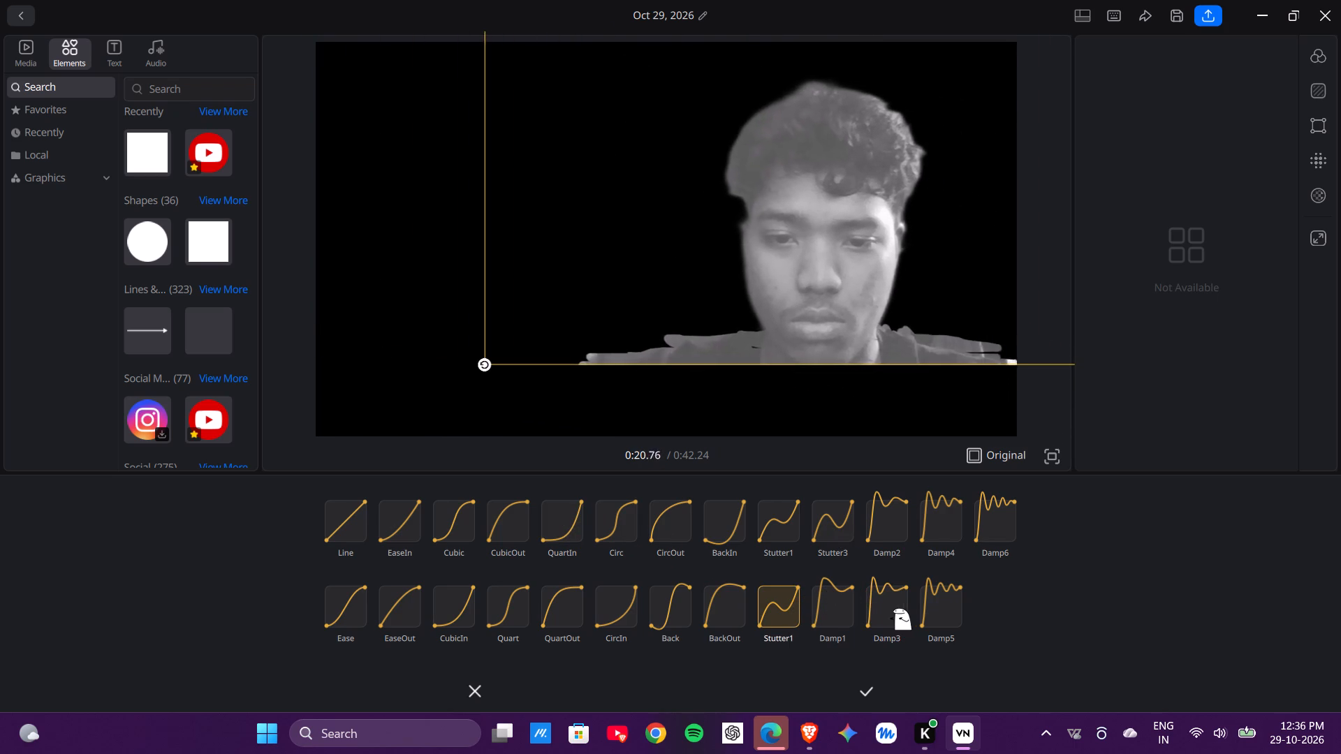
left_click(899, 608)
left_click(865, 683)
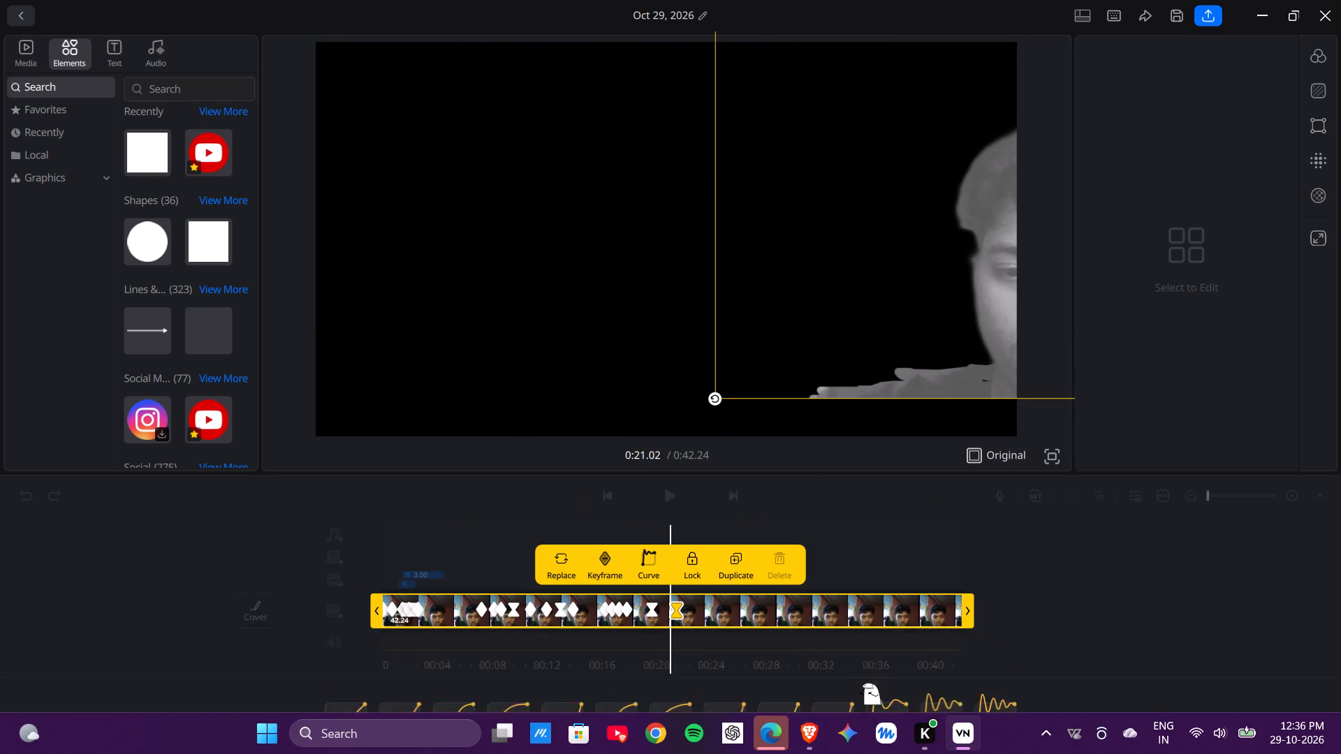
Add a main clip keyframe at 0:23.40 and move the clip past the frame's upper-left corner, almost entirely out of view.
left_click(703, 604)
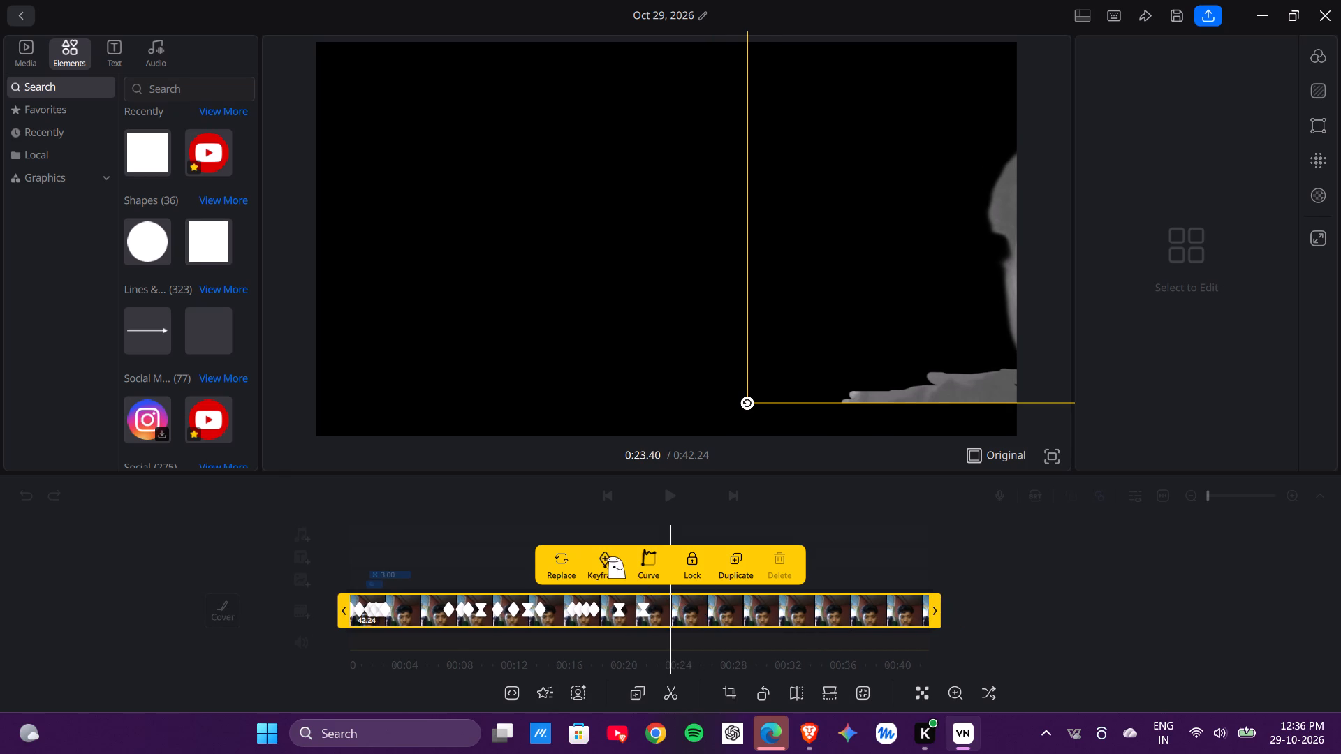
left_click(609, 556)
left_click_drag(1004, 293, 423, 122)
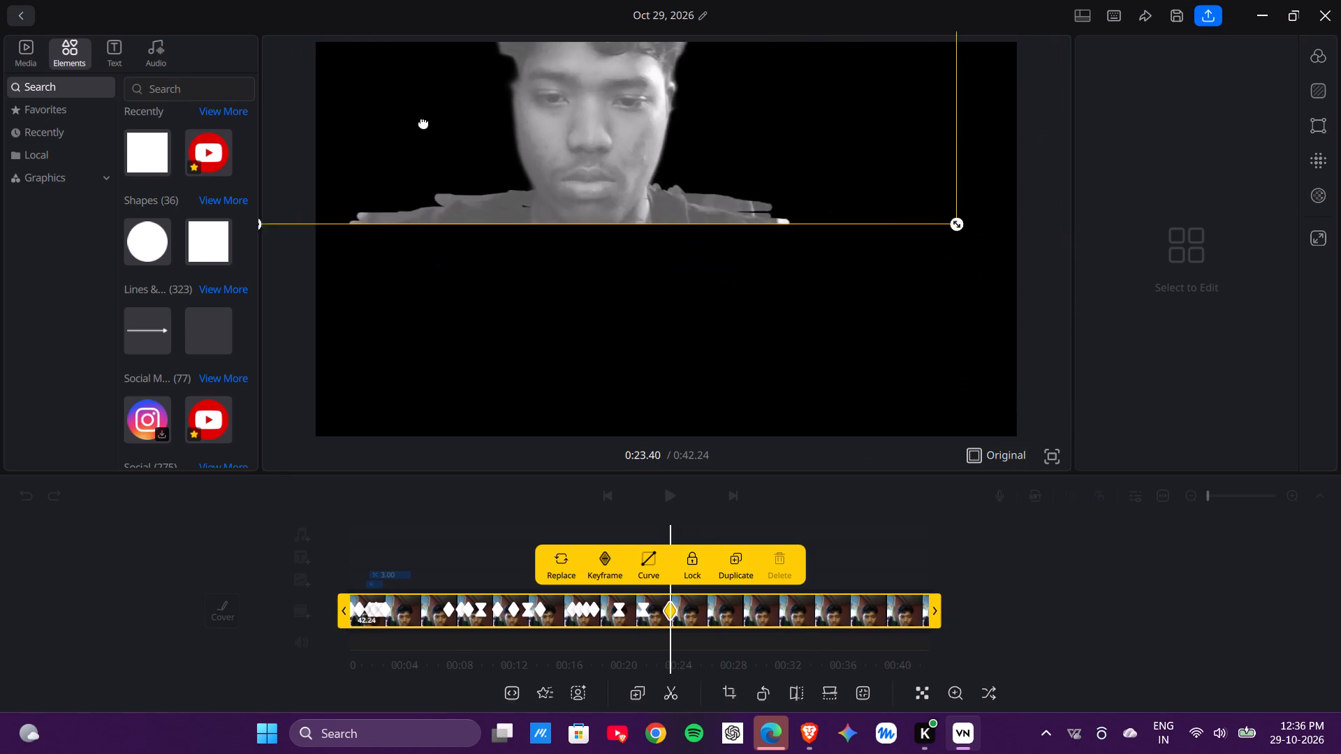
left_click_drag(423, 122, 86, 16)
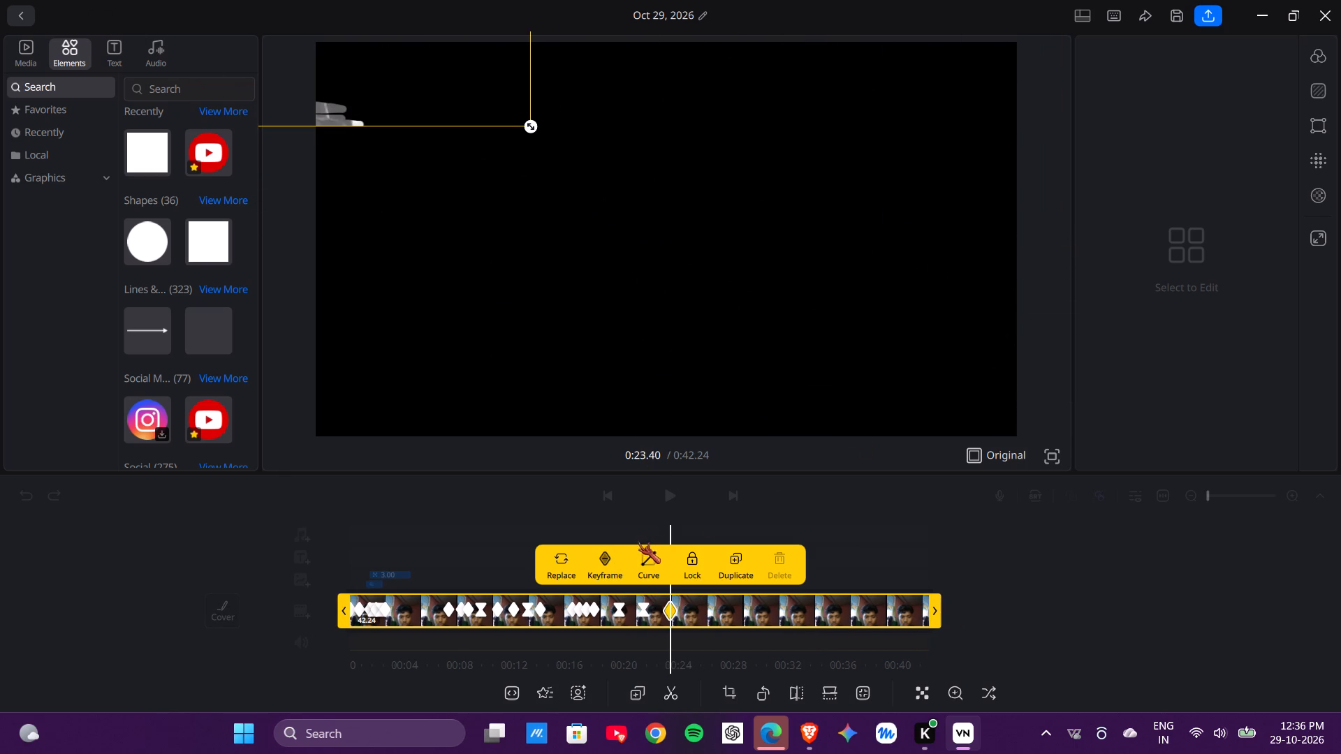
Try the CircOut curve and apply Back to the main clip's segment ending at 0:23.40.
left_click(647, 561)
left_click(660, 530)
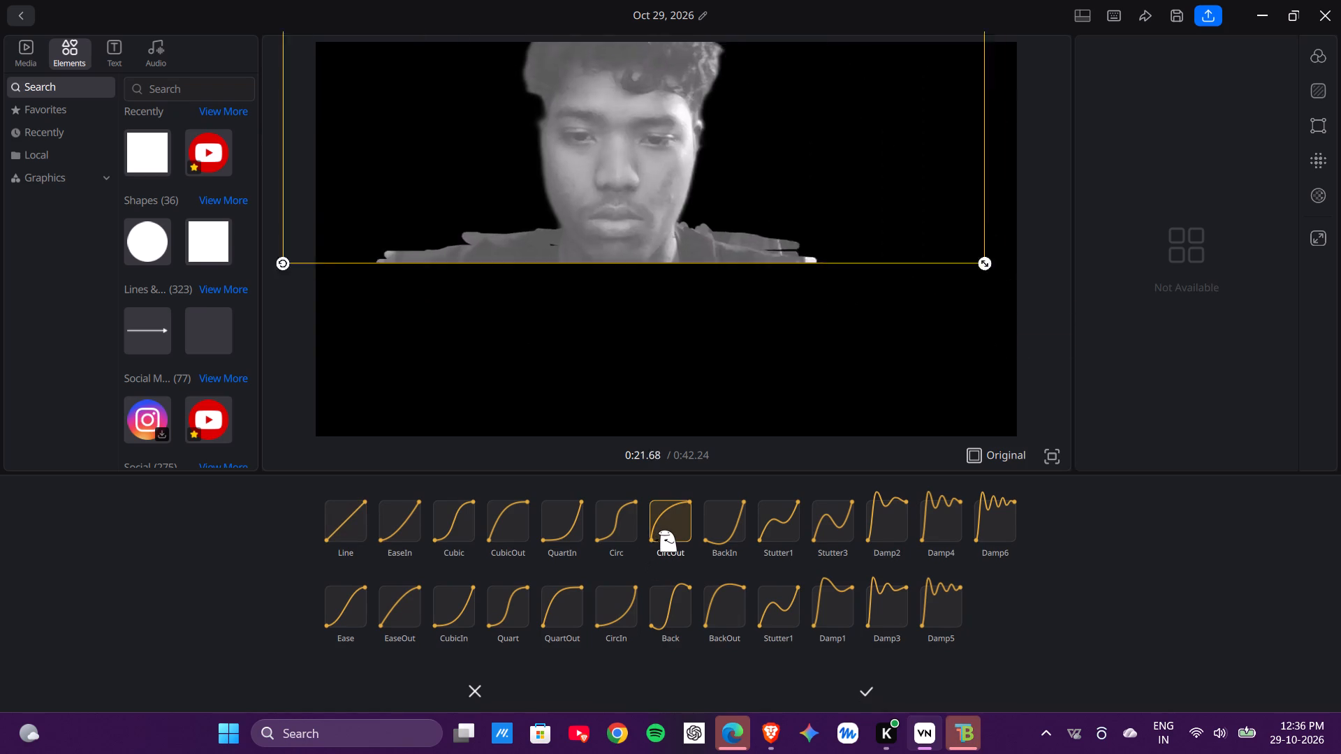
left_click(668, 603)
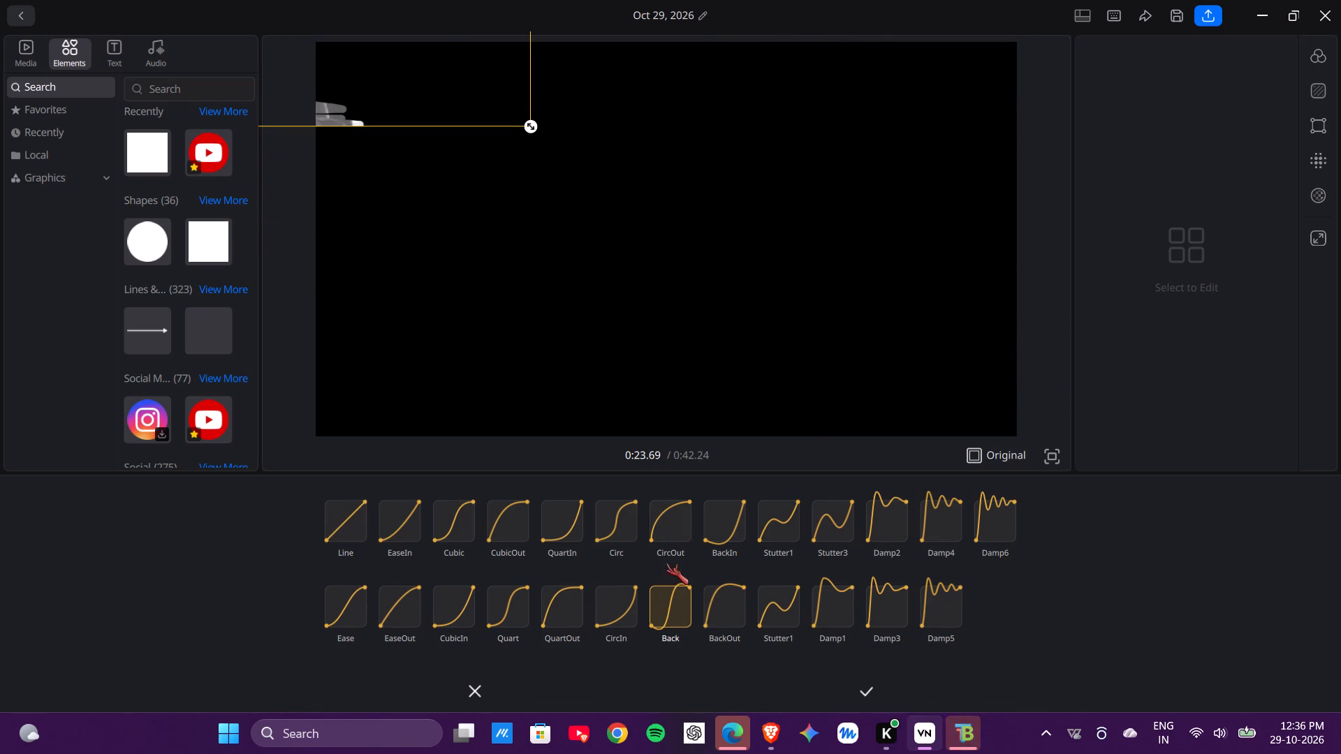
left_click(860, 679)
Add a main clip keyframe at 0:27.02 and move the clip back near the frame's centre, its lower edge slightly below the frame bottom.
left_click_drag(852, 607, 850, 607)
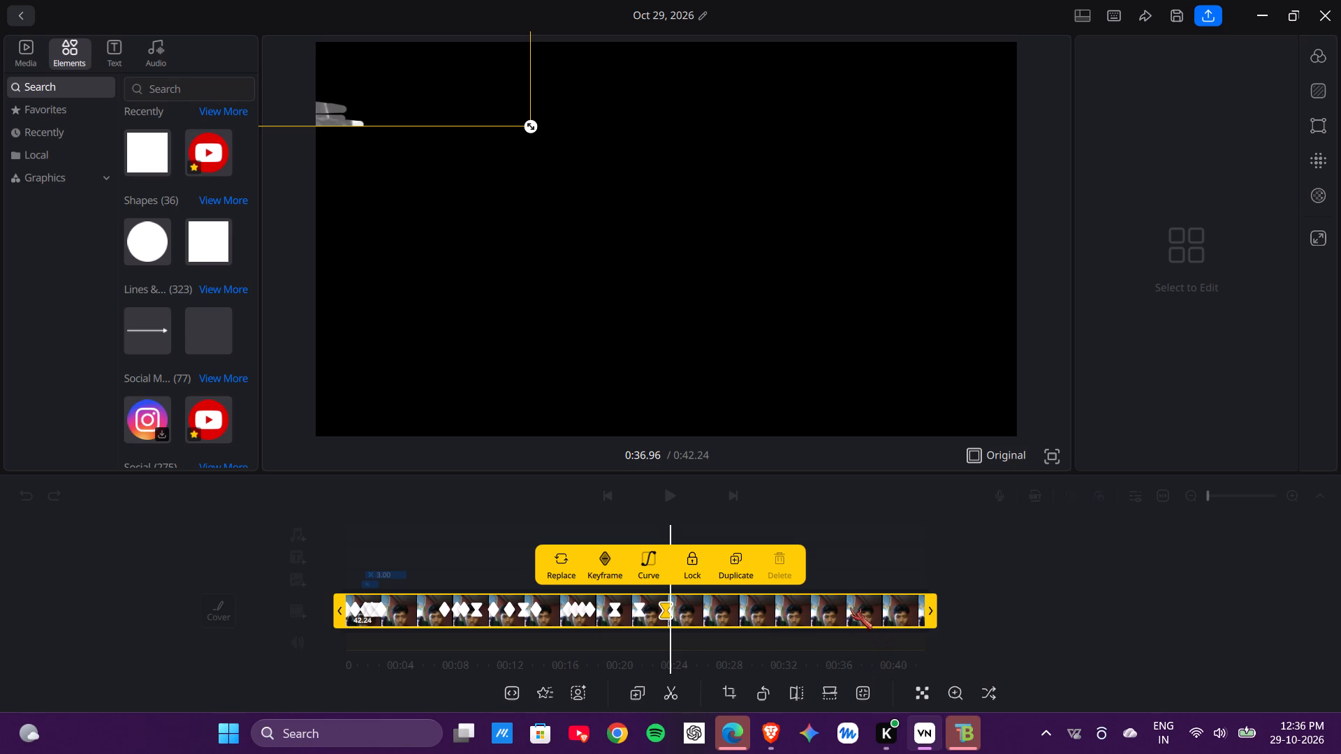
left_click_drag(850, 607, 830, 593)
left_click_drag(719, 593, 712, 592)
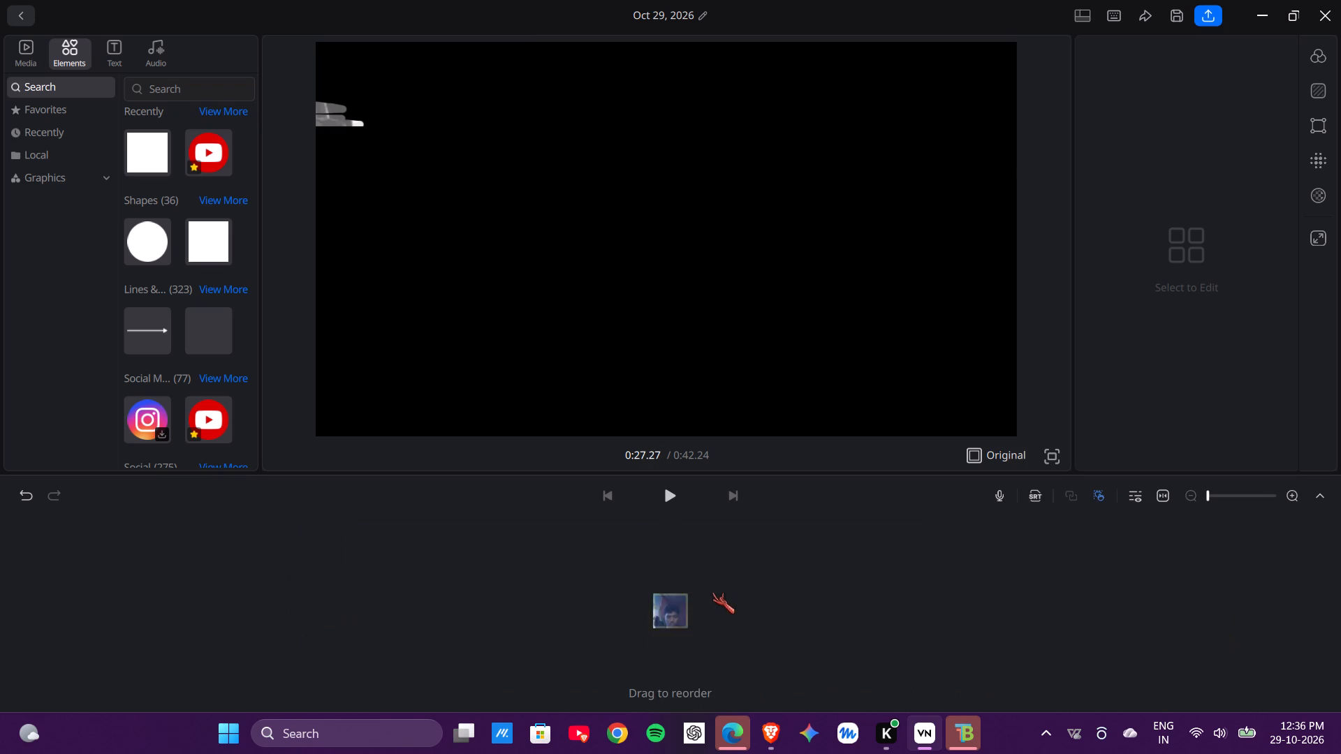
left_click_drag(712, 592, 712, 592)
left_click_drag(741, 635, 693, 630)
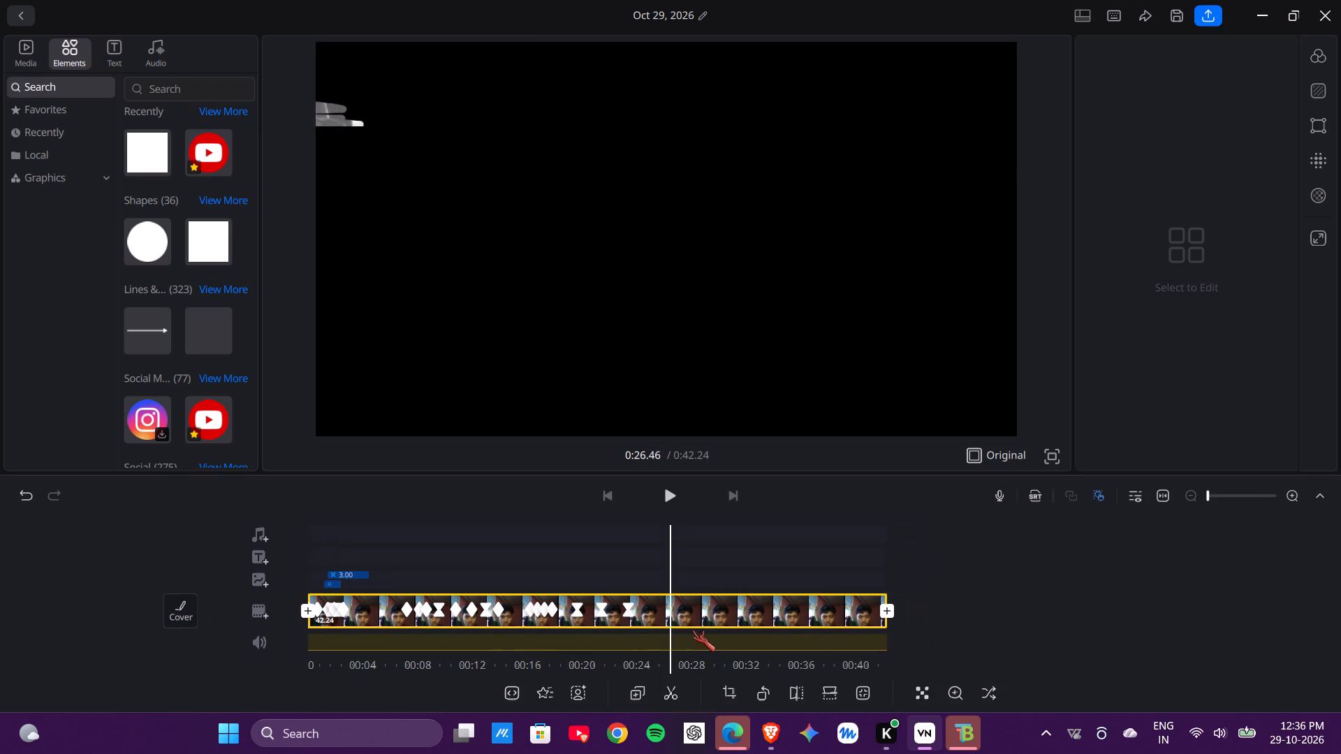
left_click_drag(693, 630, 686, 629)
left_click(668, 598)
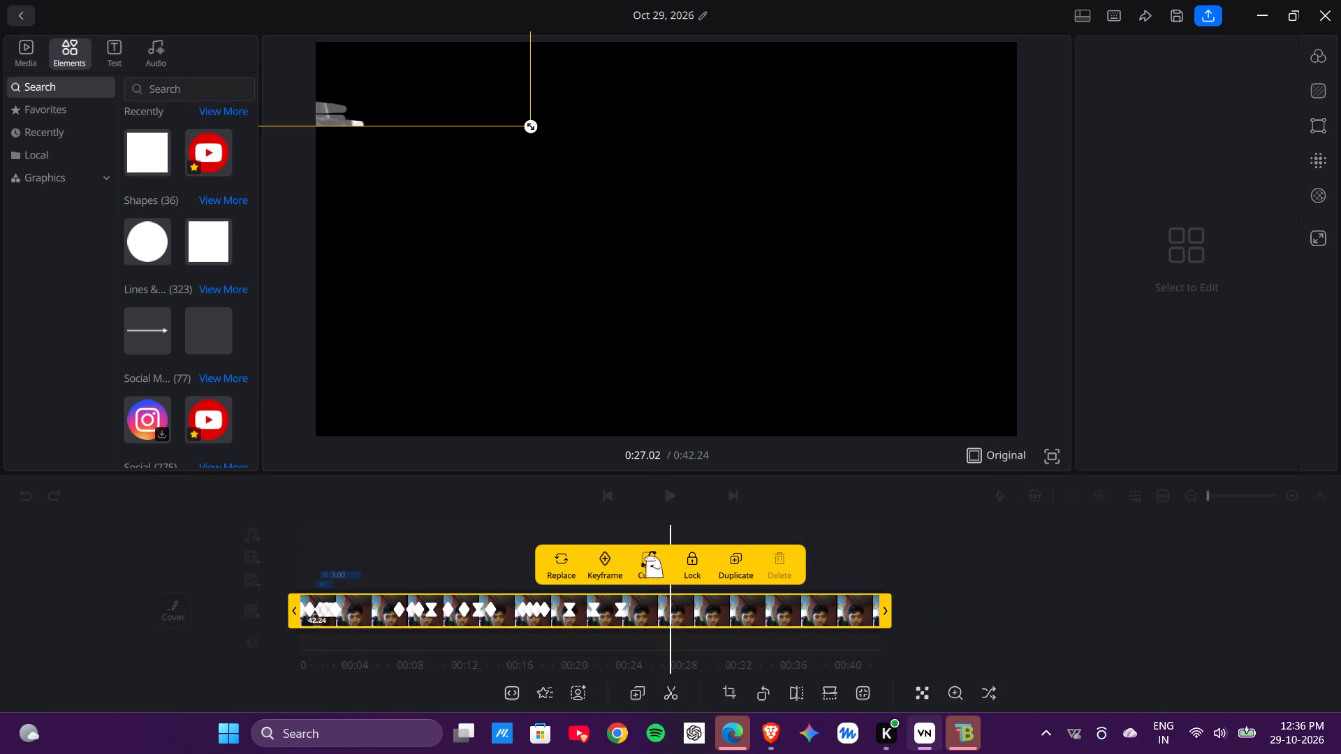
left_click(592, 558)
left_click_drag(430, 84, 902, 411)
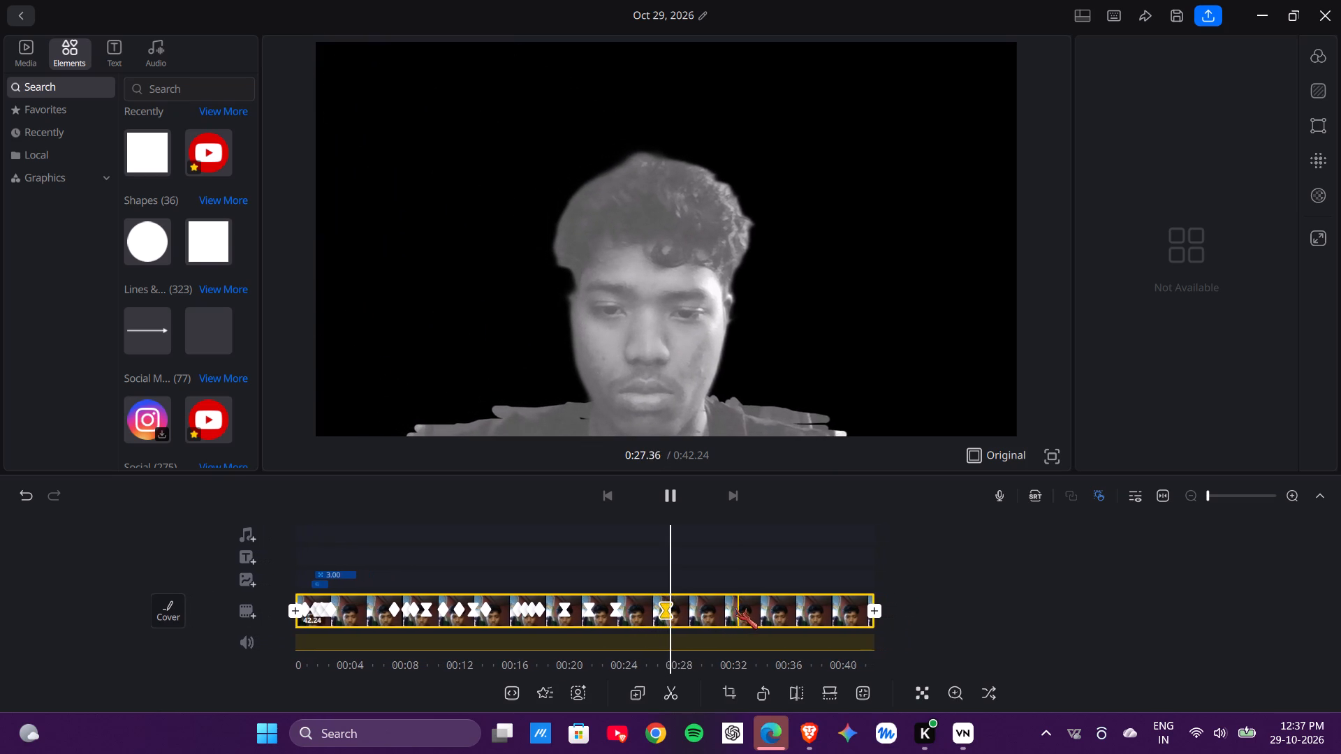
Move the playhead back to 0:00.00 and start playing the project from the beginning again.
left_click_drag(704, 606, 1340, 708)
left_click(840, 584)
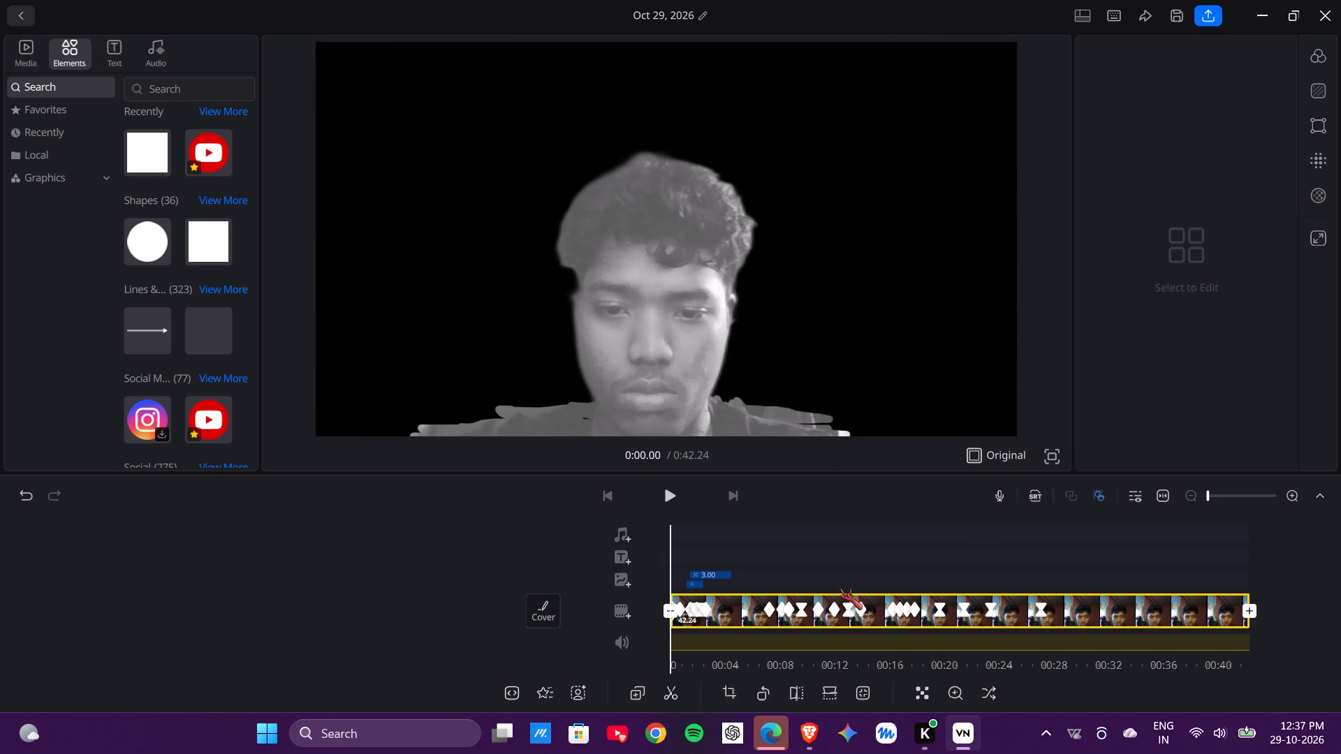
left_click(654, 491)
left_click(660, 496)
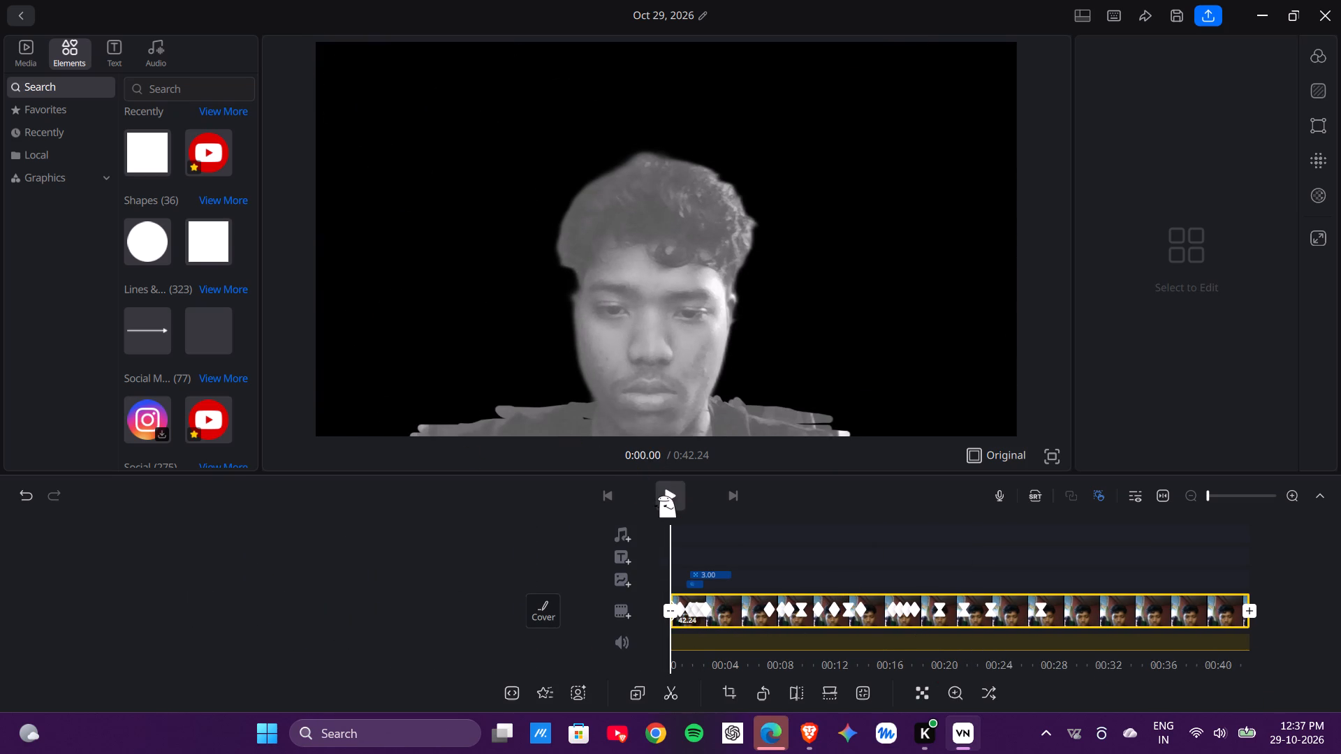
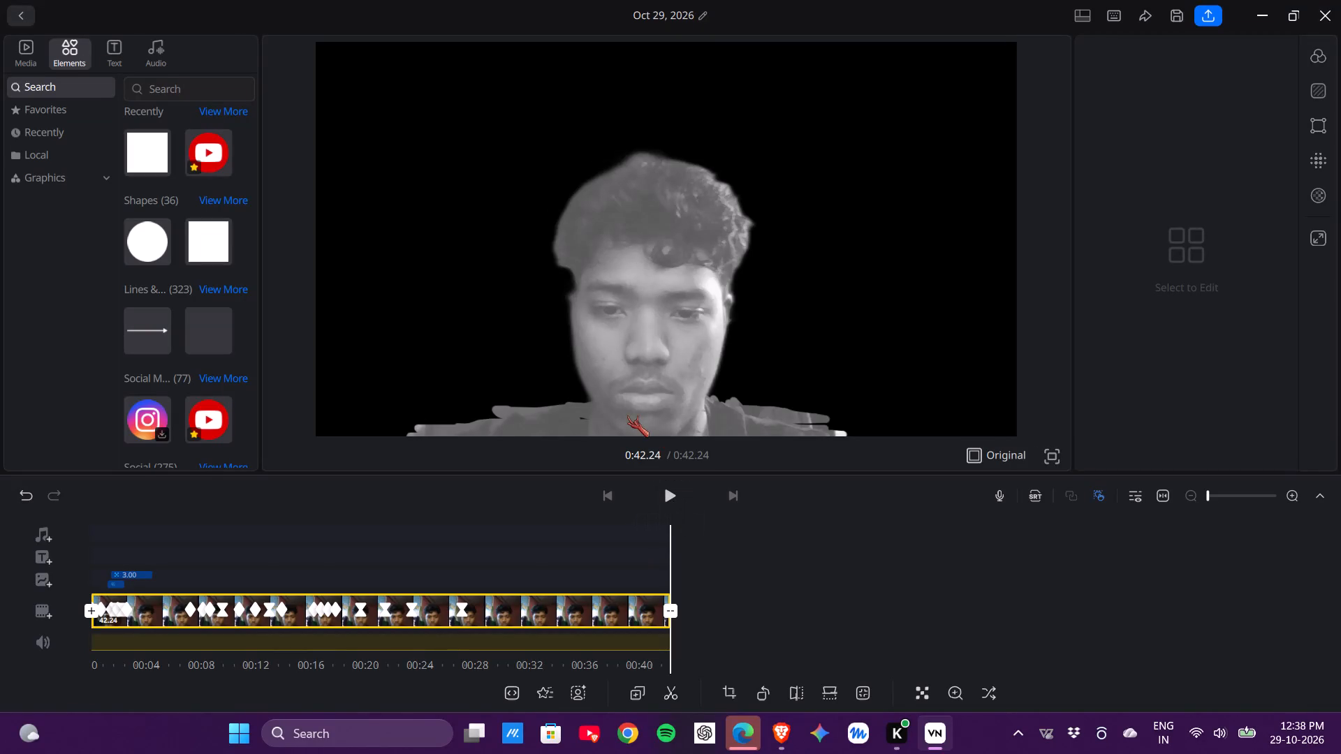
Add a Magnifier to the project near the start of the main clip, at 0:00.13.
left_click_drag(492, 612, 747, 639)
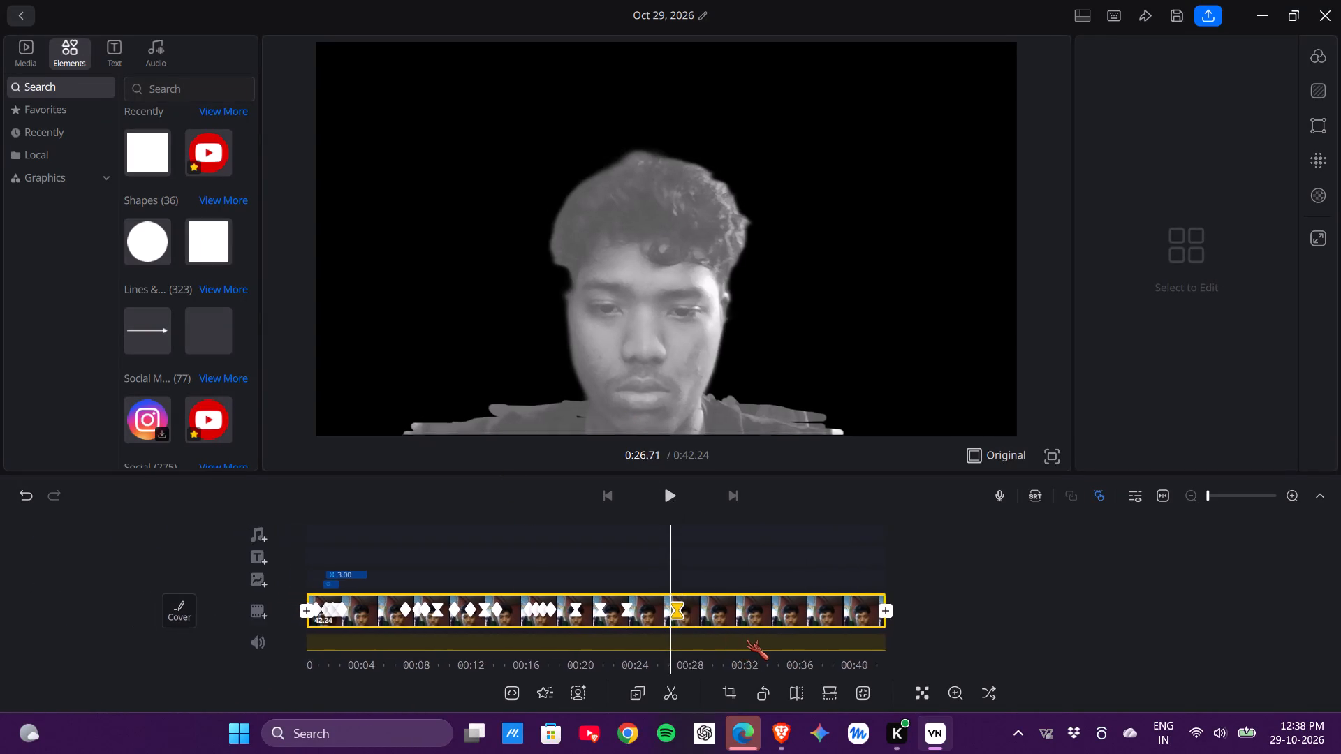
left_click_drag(747, 639, 1103, 658)
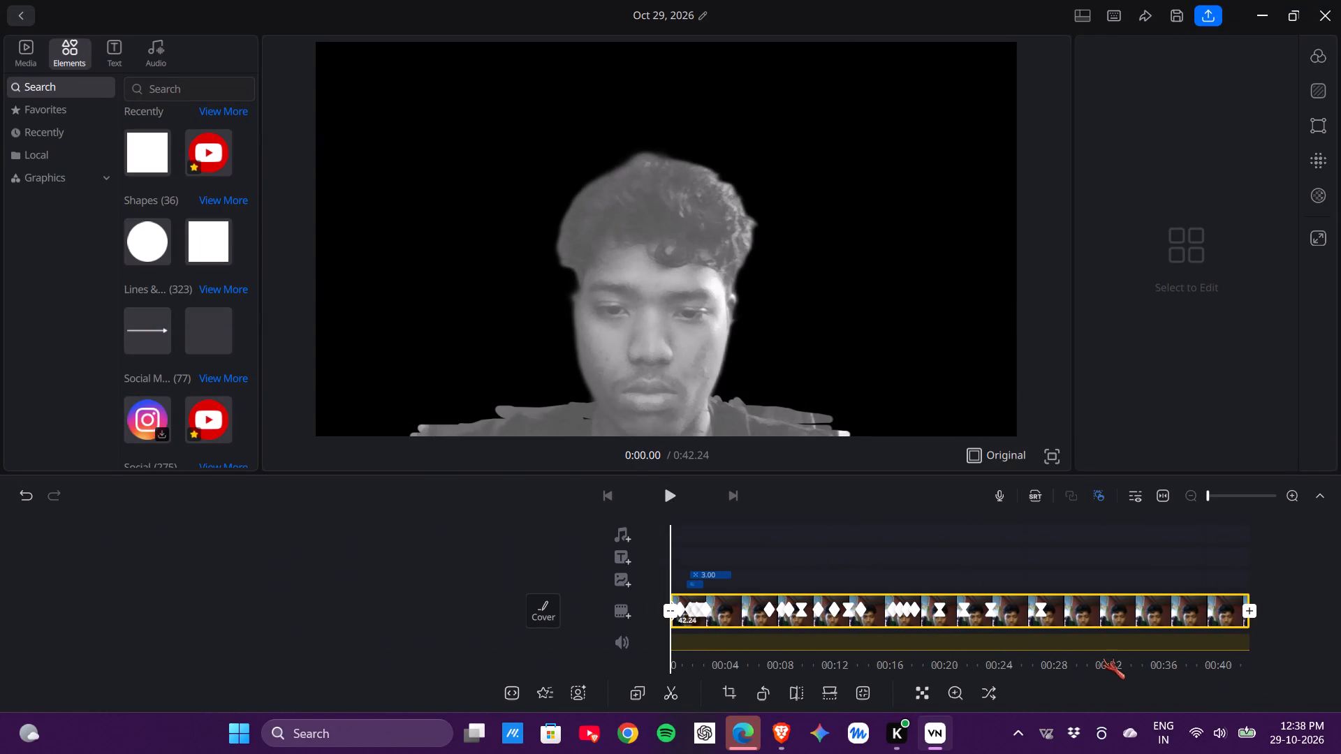
left_click_drag(1103, 658, 1087, 645)
left_click(953, 689)
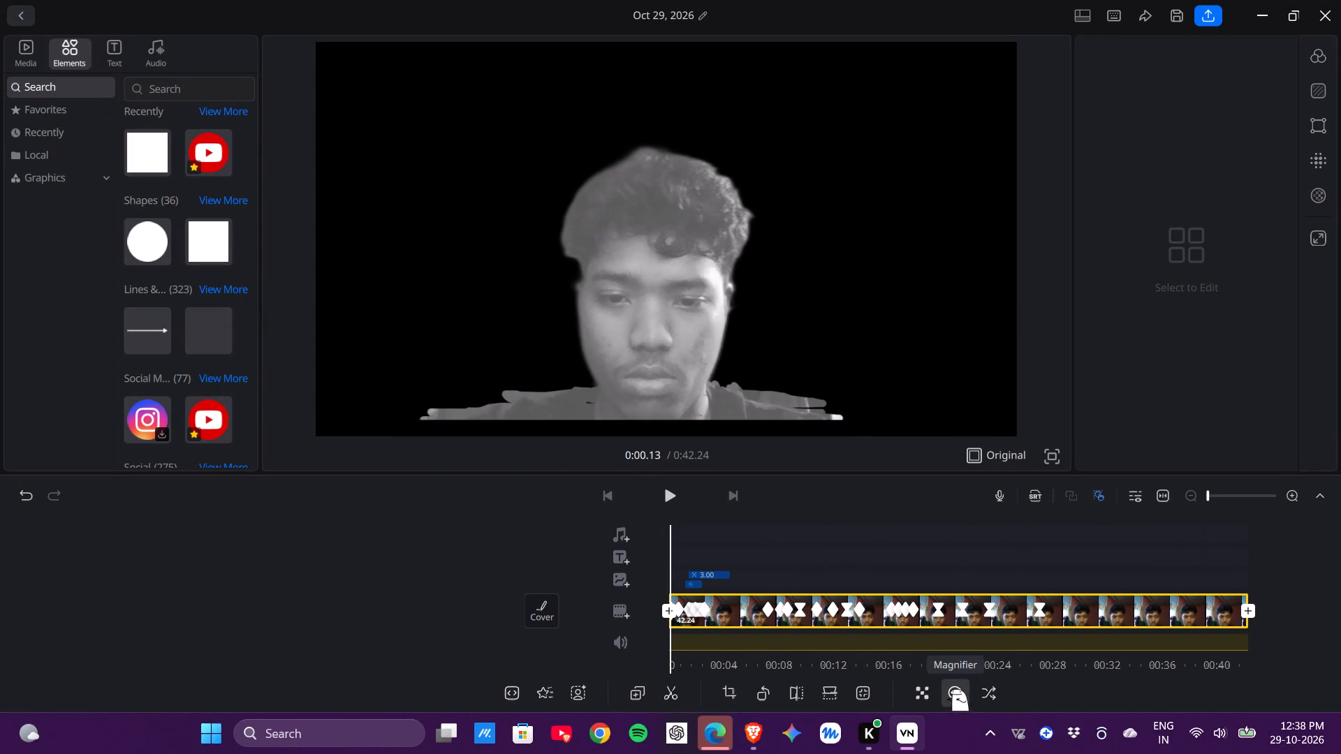
double_click(953, 689)
Reposition the main clip in the frame at 0:00.13 so the magnifier circle sits over one eye, and deselect the clip.
left_click_drag(617, 269, 622, 361)
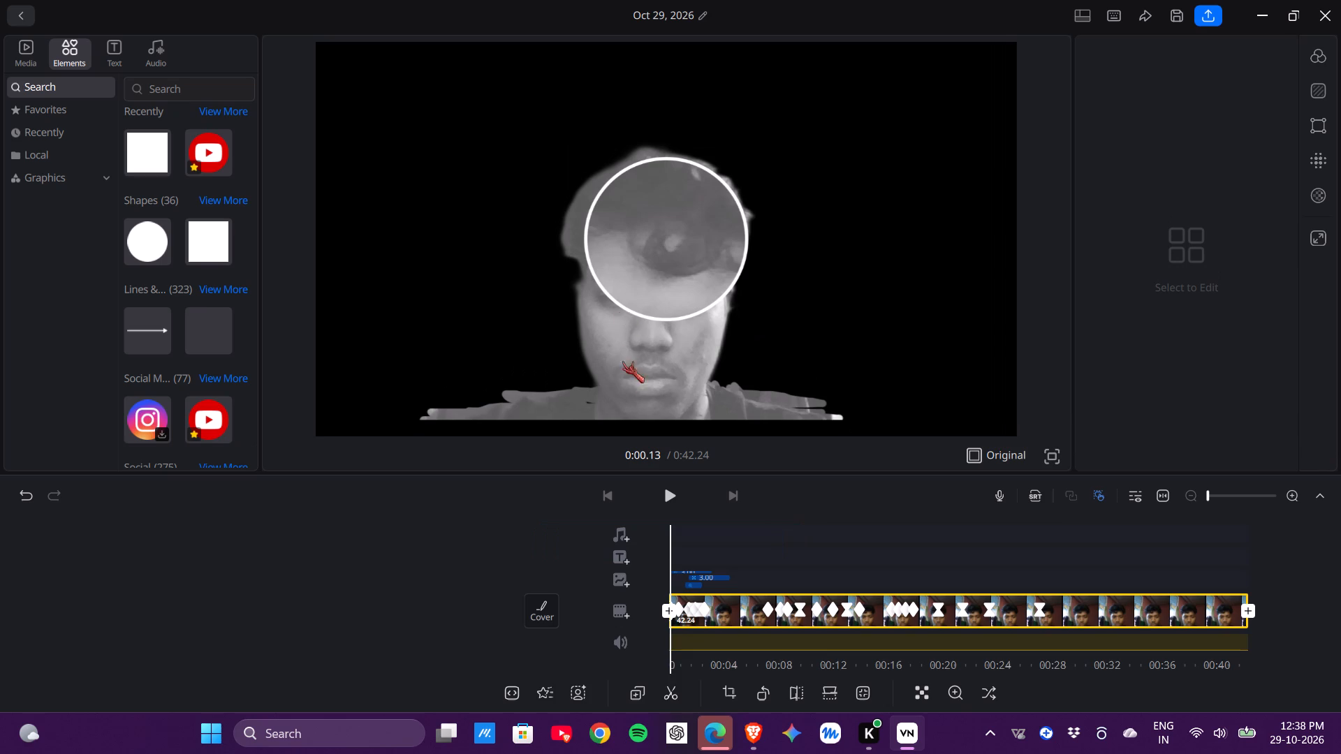
left_click_drag(622, 361, 625, 380)
left_click_drag(653, 283, 645, 367)
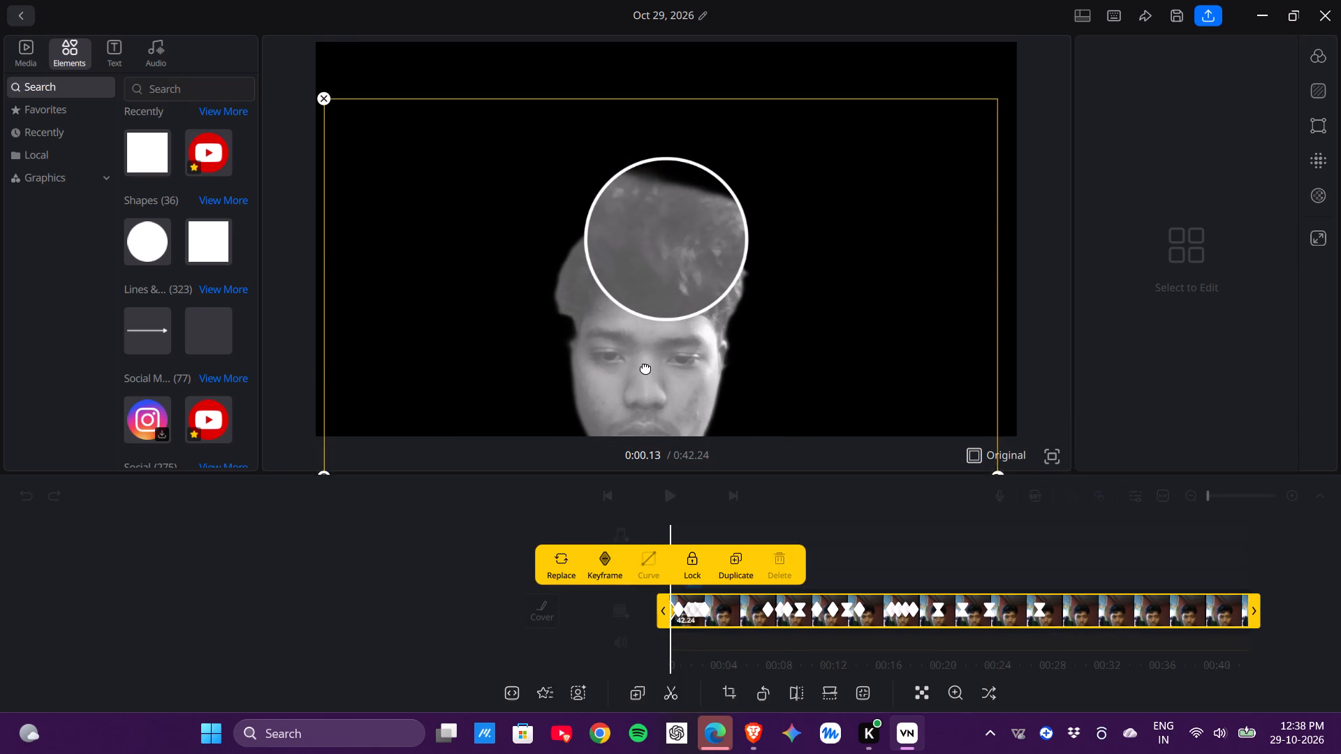
left_click_drag(645, 367, 692, 155)
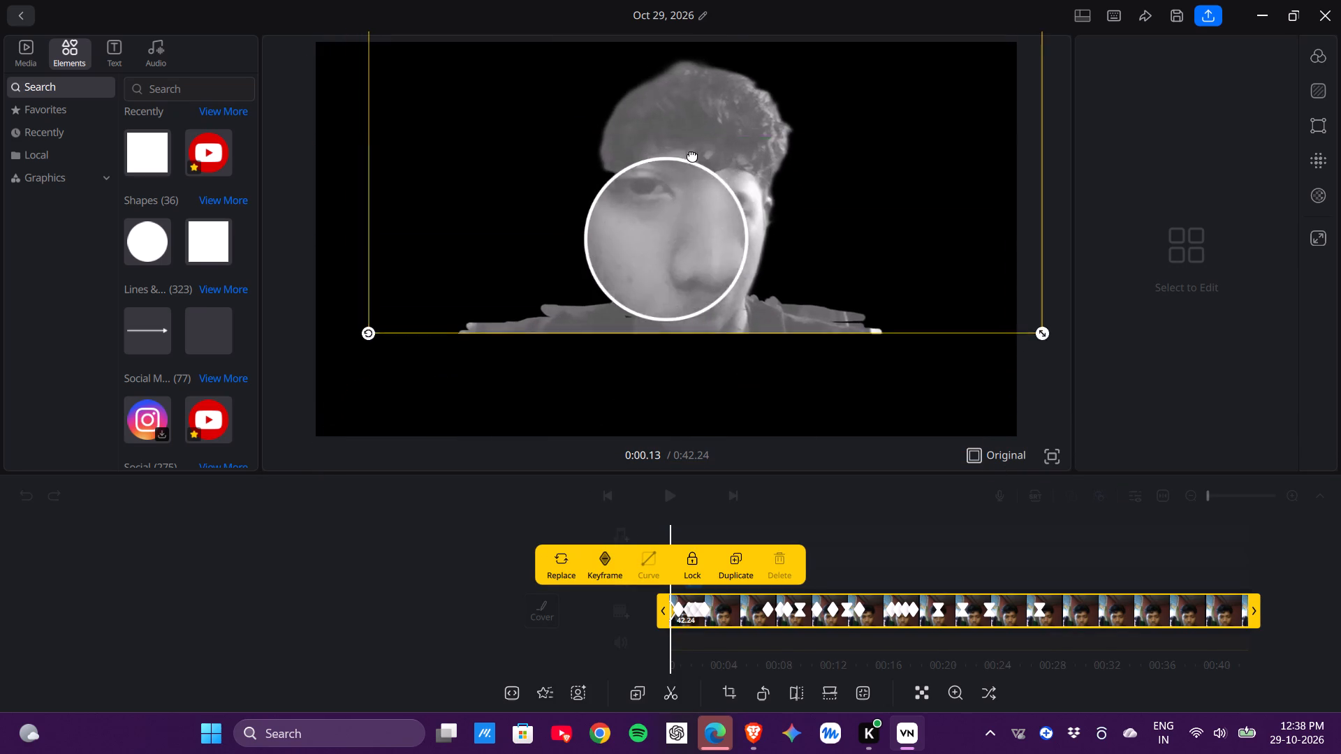
left_click_drag(692, 155, 670, 64)
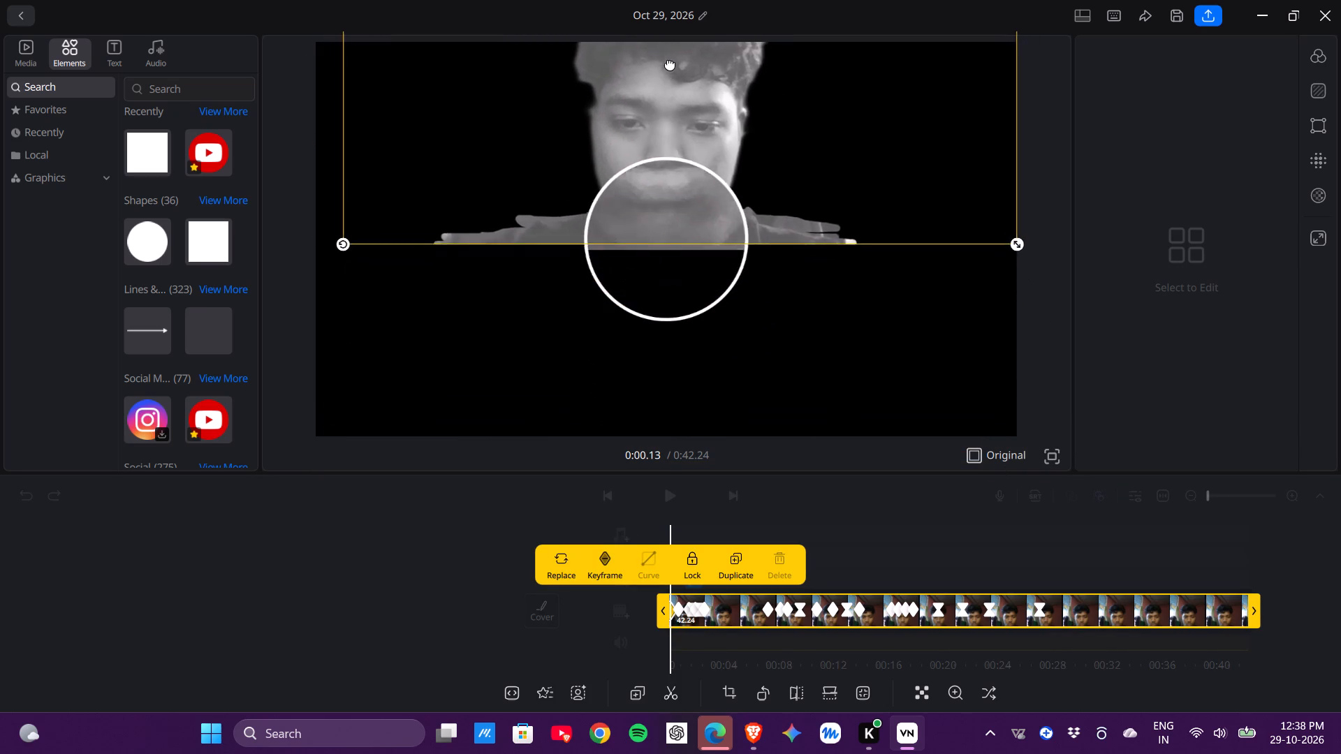
left_click_drag(670, 64, 677, 272)
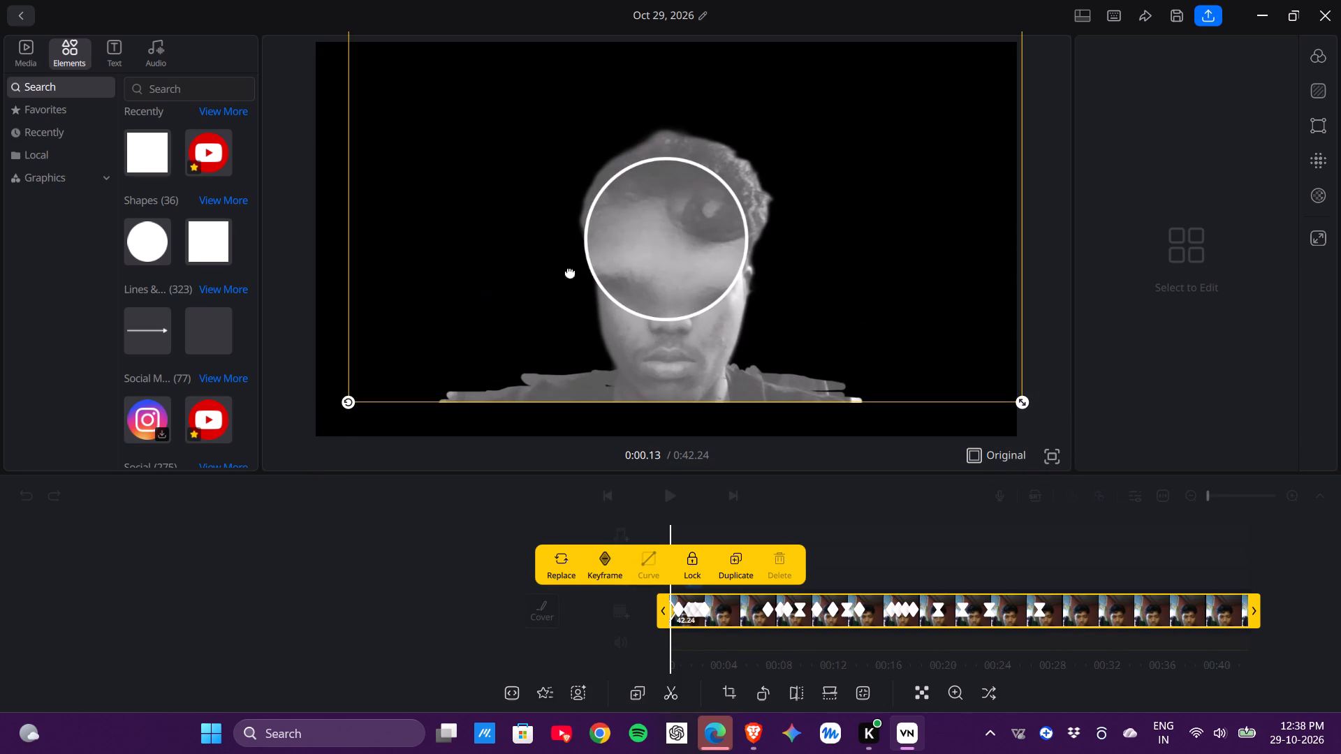
left_click_drag(673, 273, 673, 212)
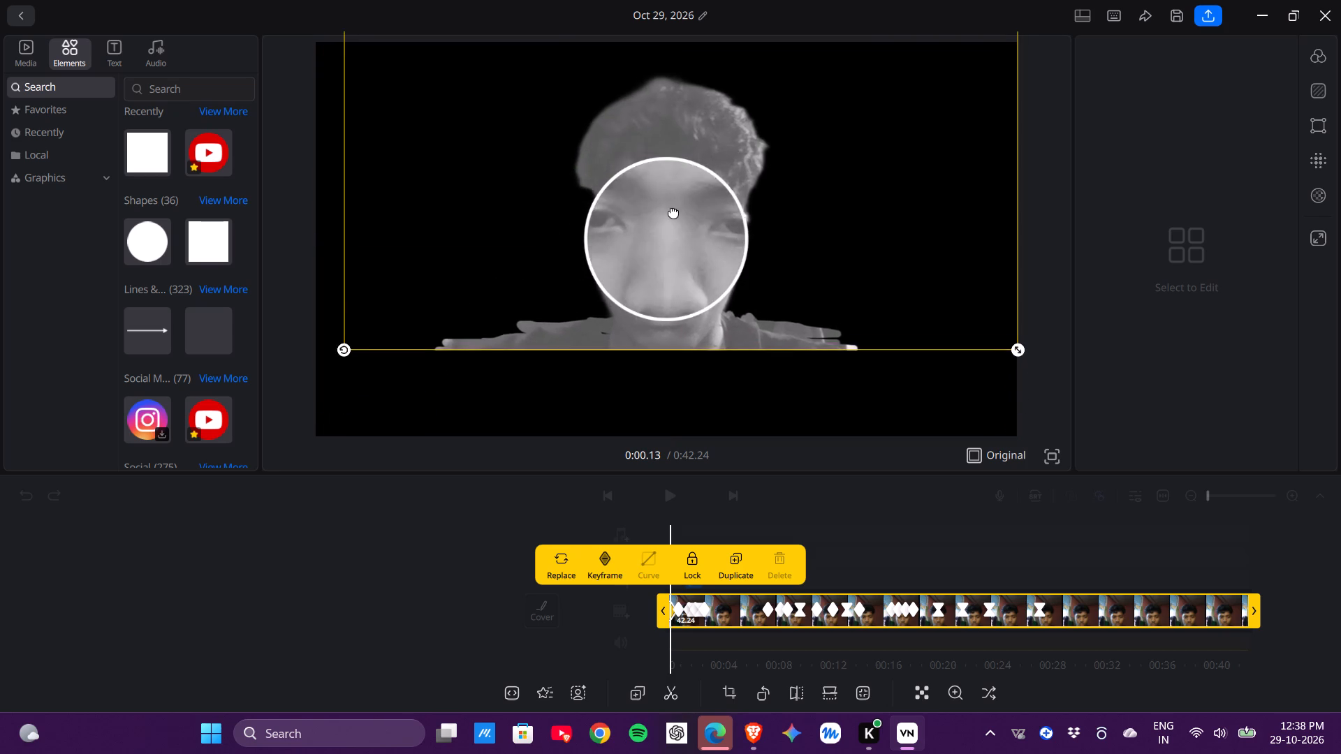
left_click_drag(673, 212, 710, 231)
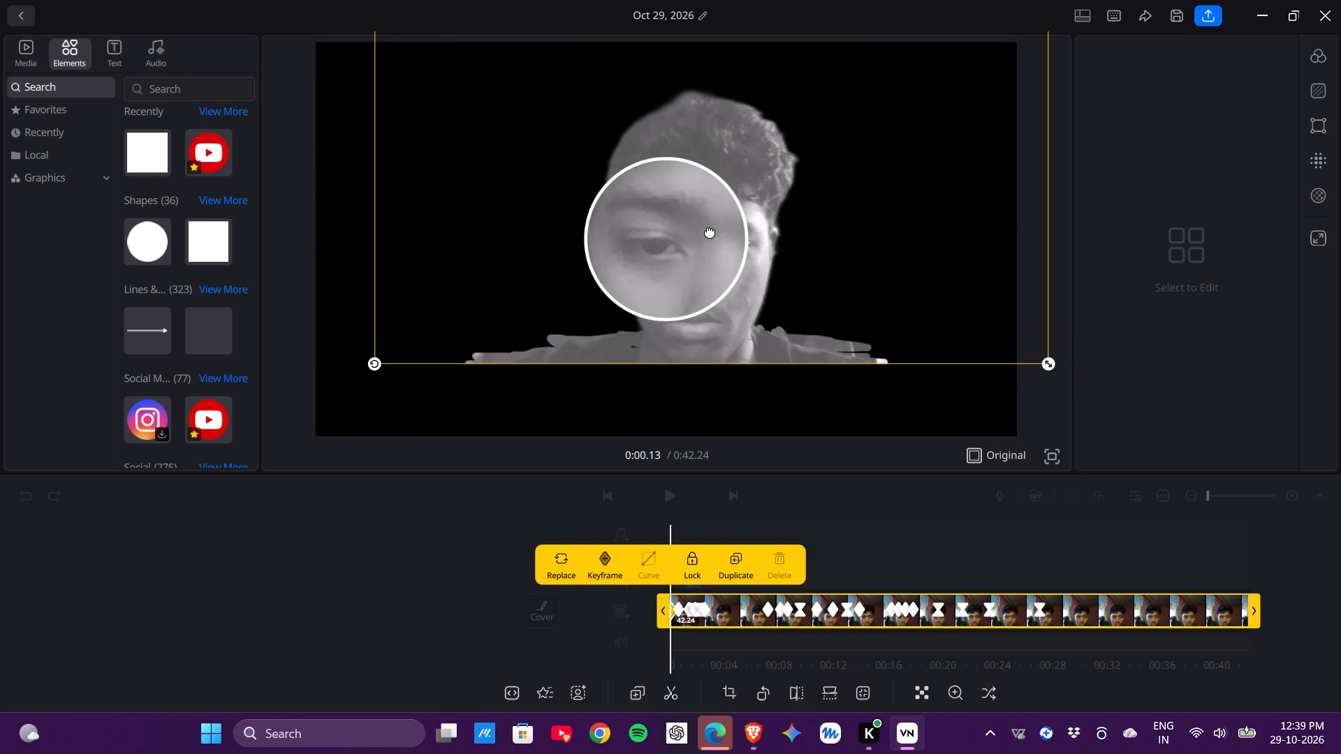
left_click_drag(710, 231, 610, 229)
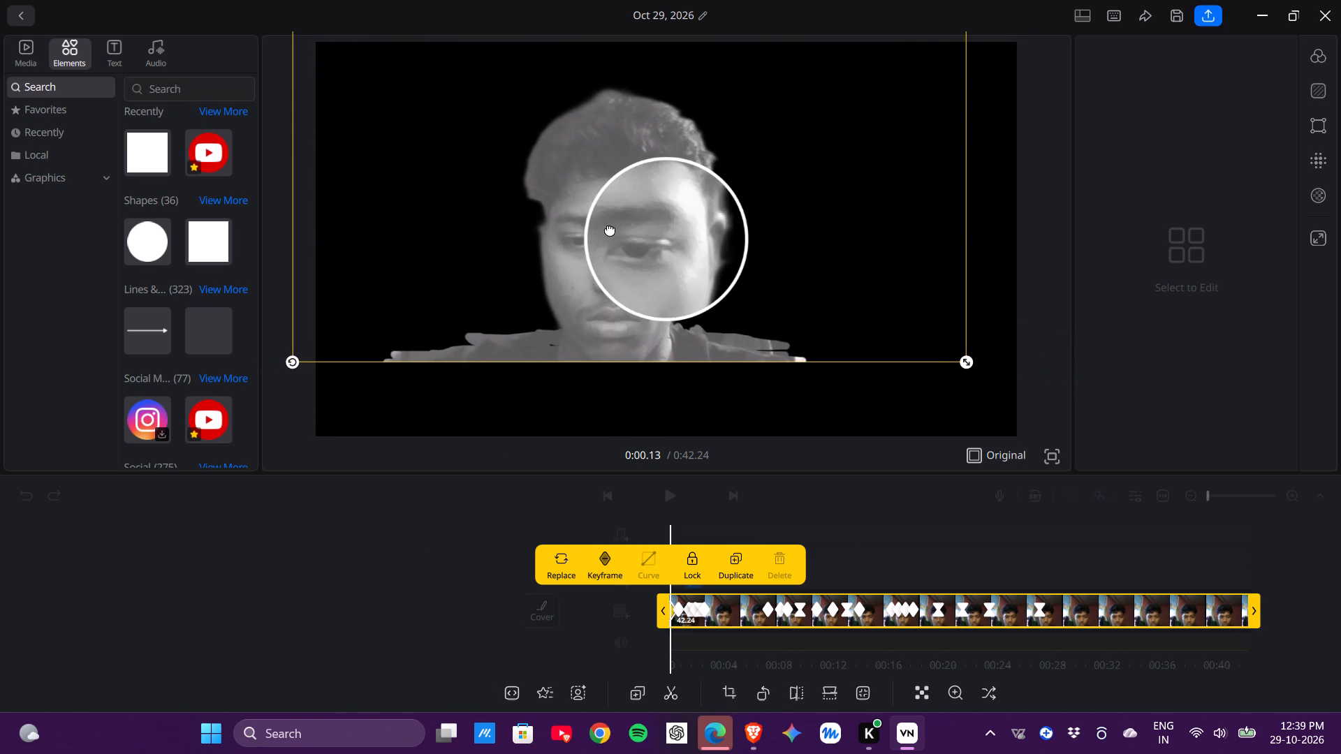
left_click_drag(610, 229, 736, 244)
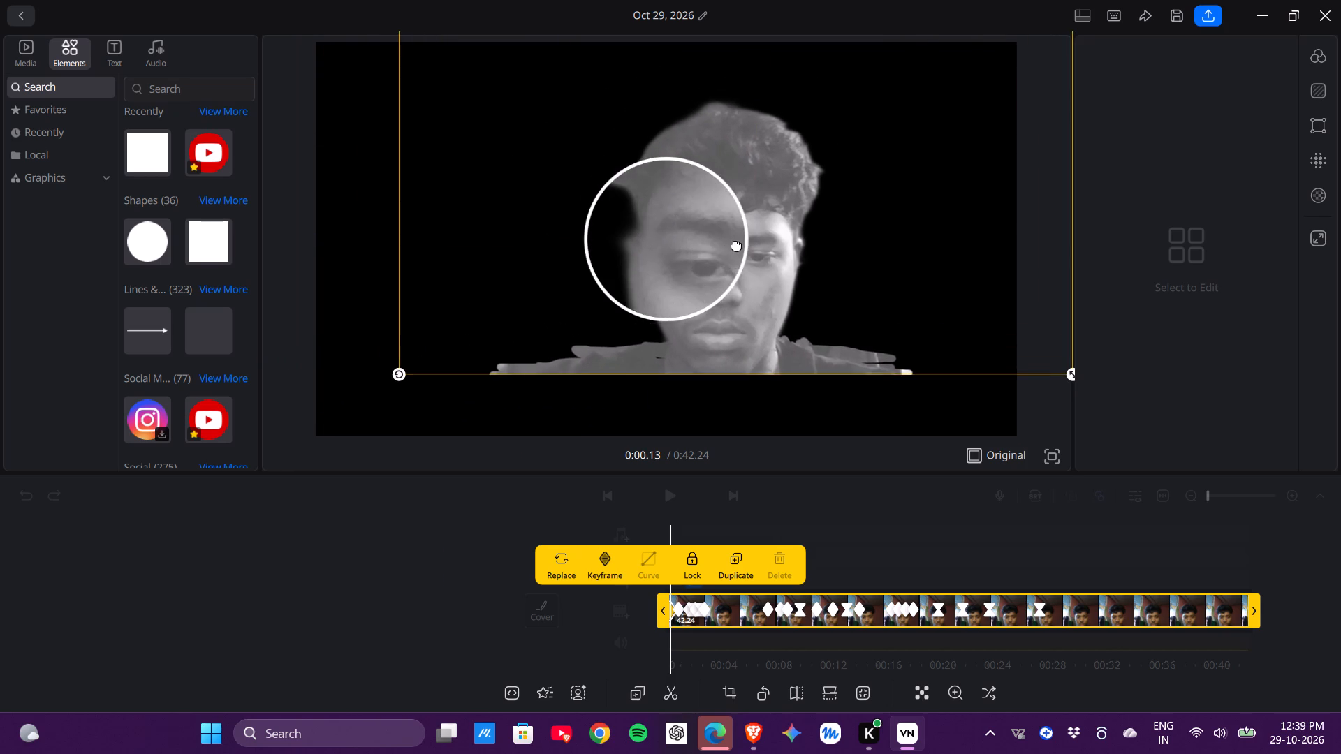
left_click_drag(736, 244, 706, 234)
left_click(1002, 399)
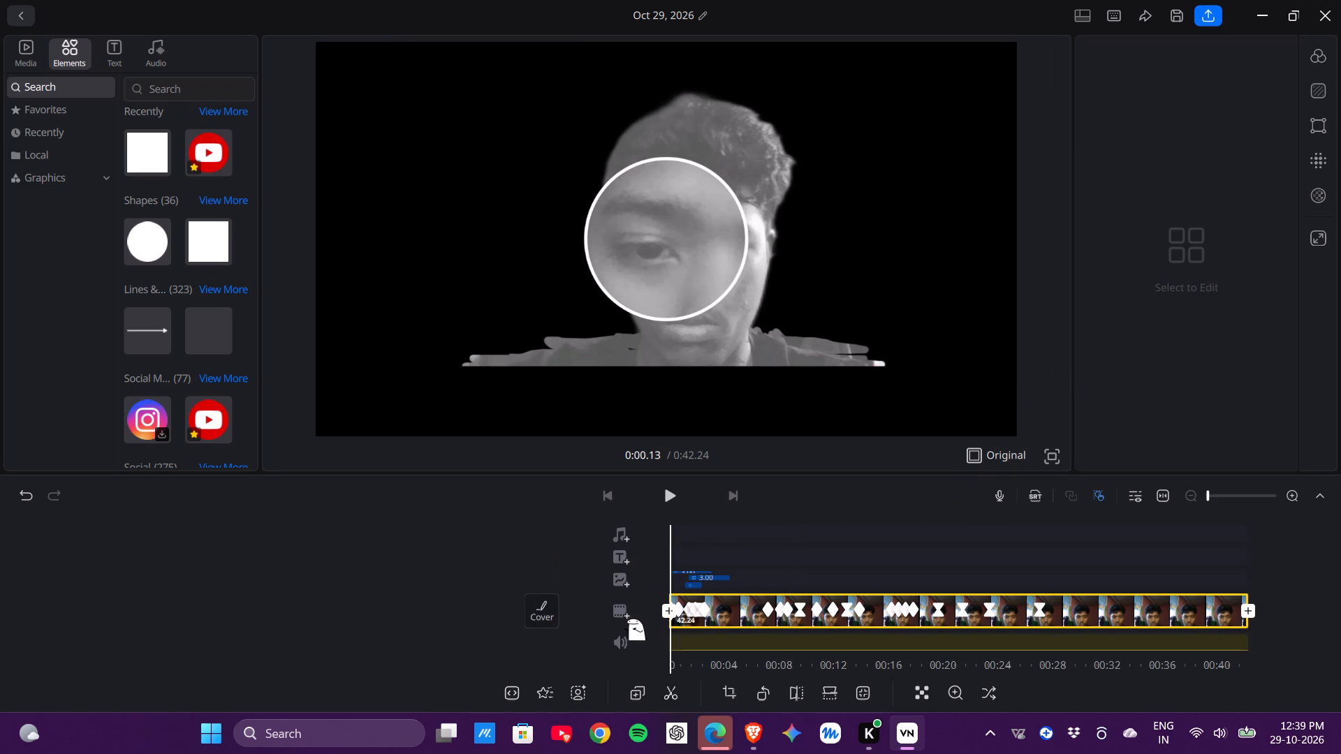
Play the project from the beginning to review it with the magnifier added.
left_click_drag(818, 616, 955, 614)
left_click(665, 498)
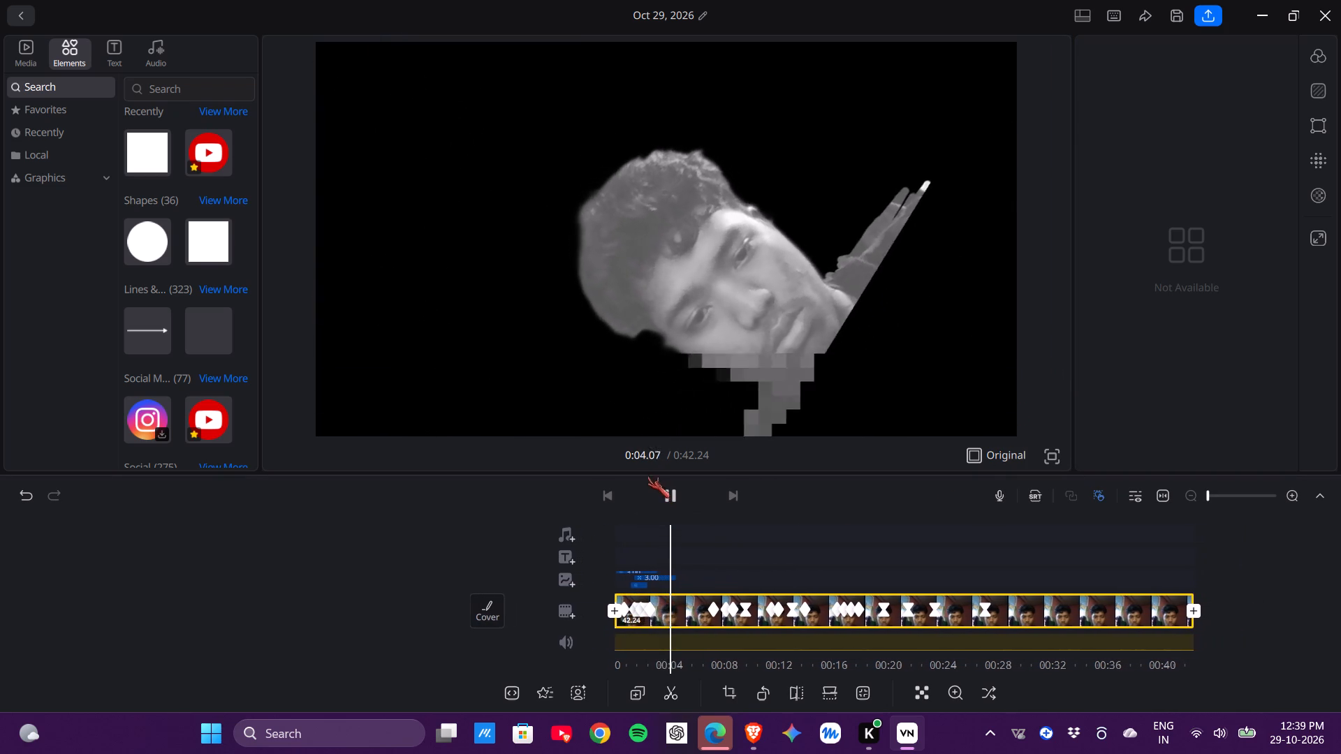
At about 0:25, add the soft teal glow stroke, size 30 and opacity 100, to the main clip's cutout and apply it.
left_click_drag(1023, 598, 687, 602)
left_click(687, 602)
left_click_drag(684, 602, 673, 601)
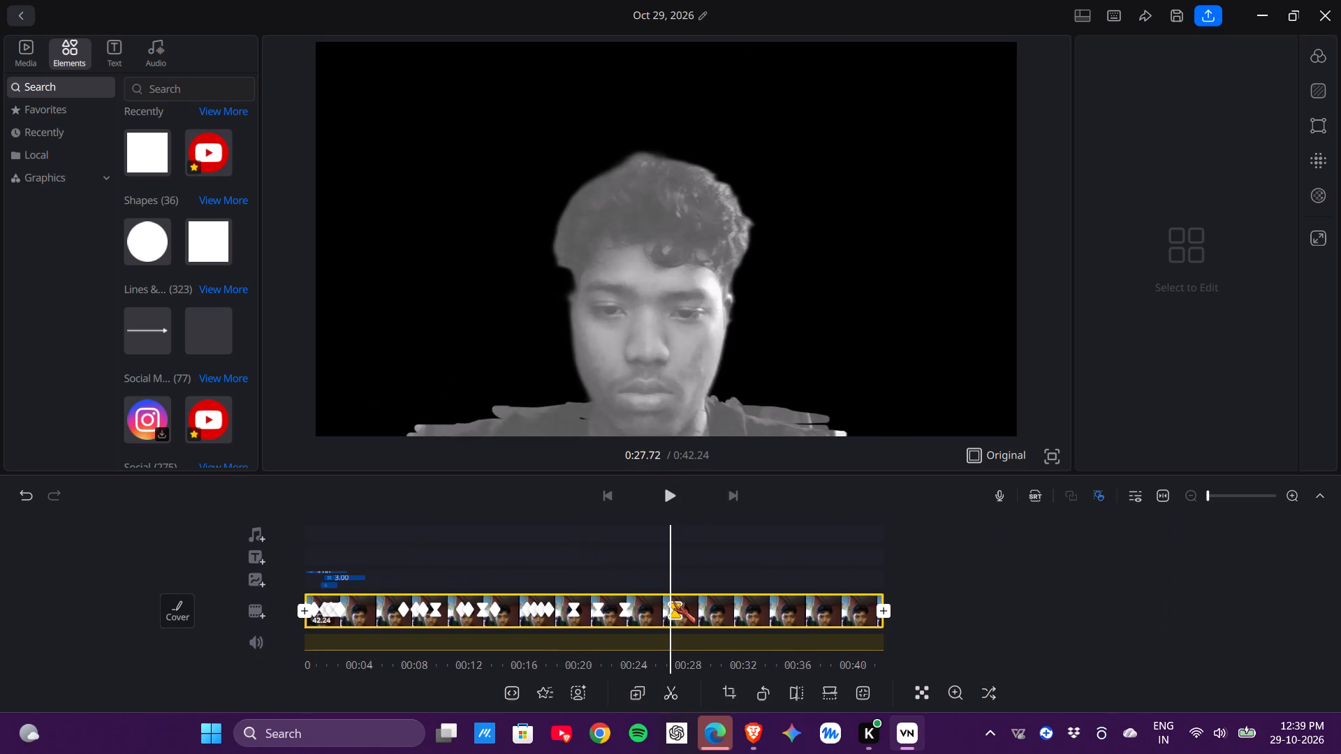
left_click_drag(673, 601, 694, 600)
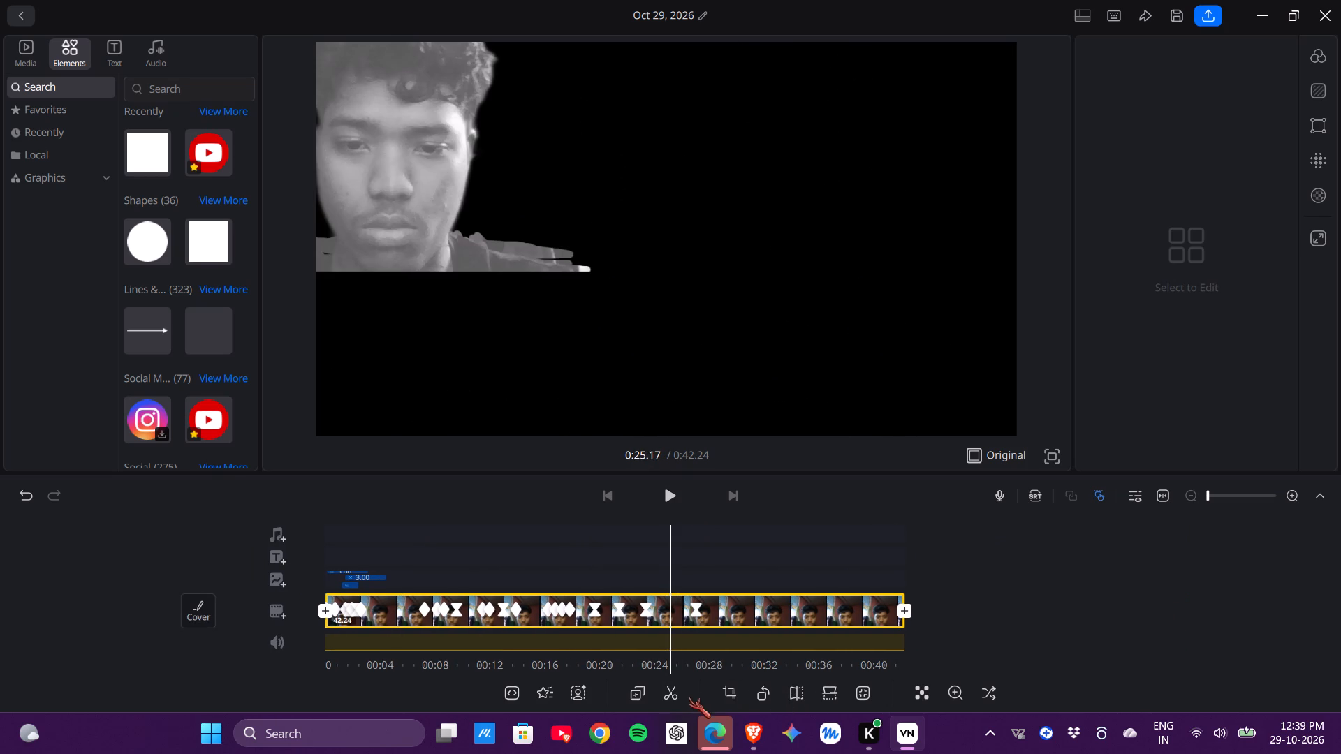
left_click(582, 687)
left_click_drag(626, 455, 629, 455)
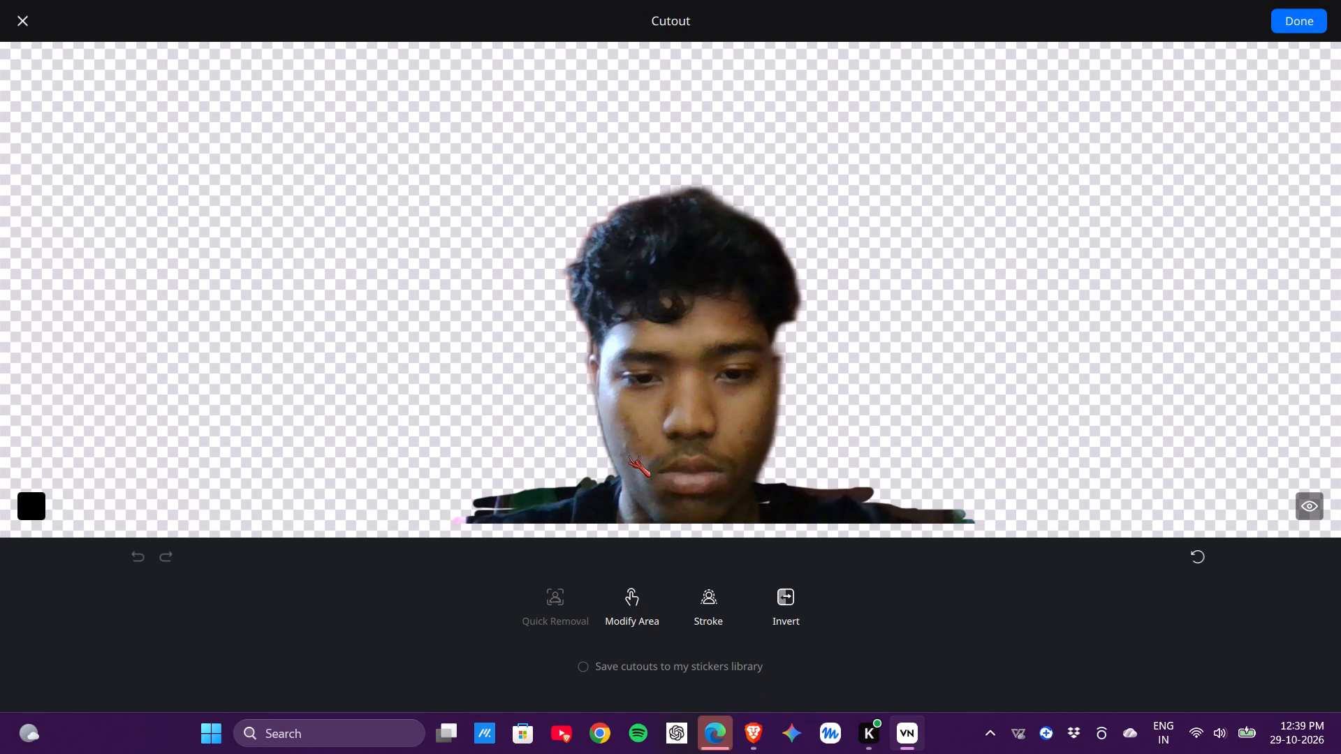
left_click_drag(629, 455, 702, 391)
left_click(700, 599)
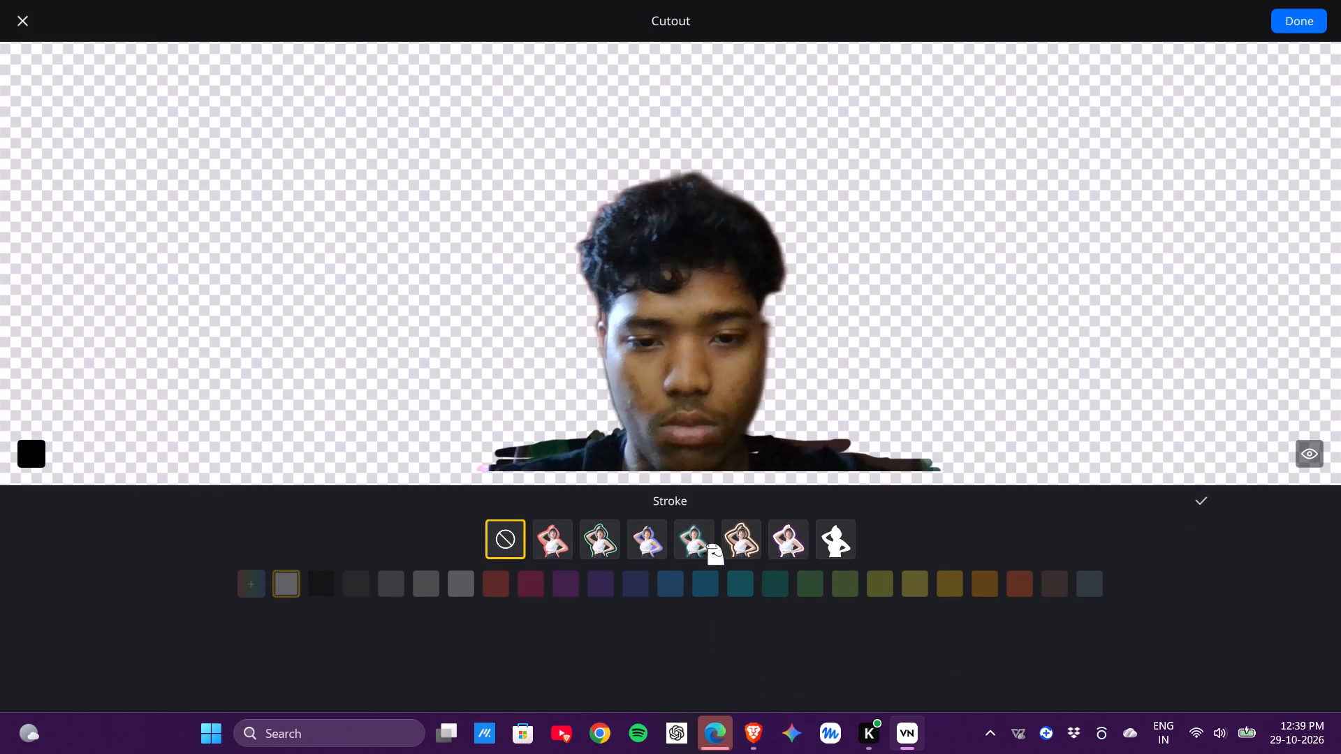
left_click(707, 546)
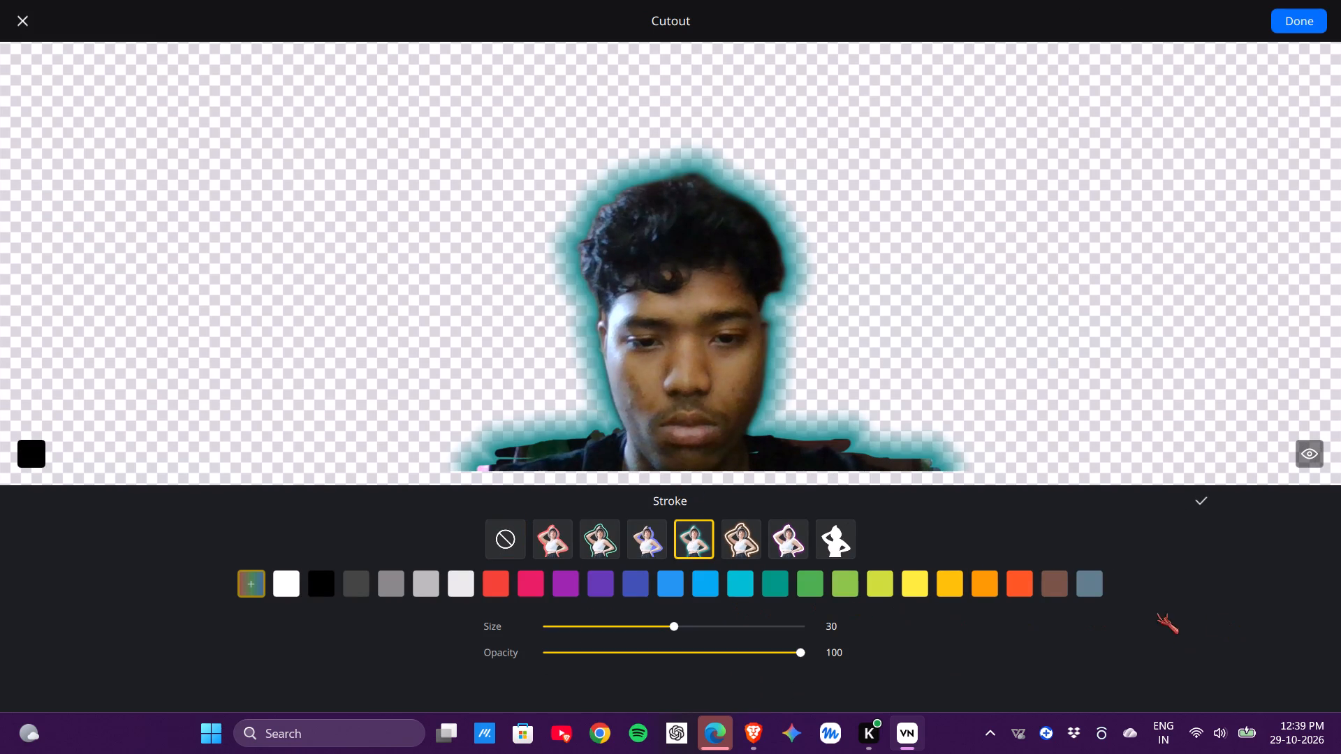
left_click(1308, 453)
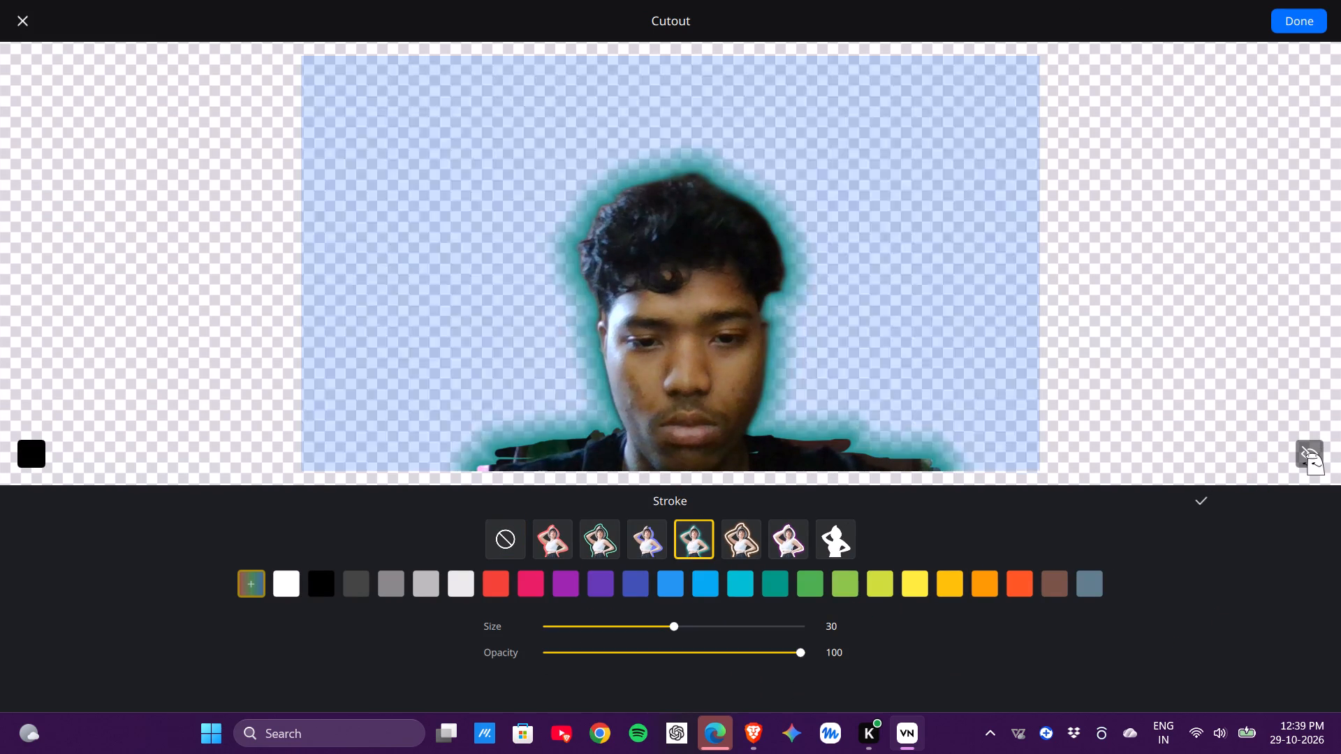
left_click(1198, 502)
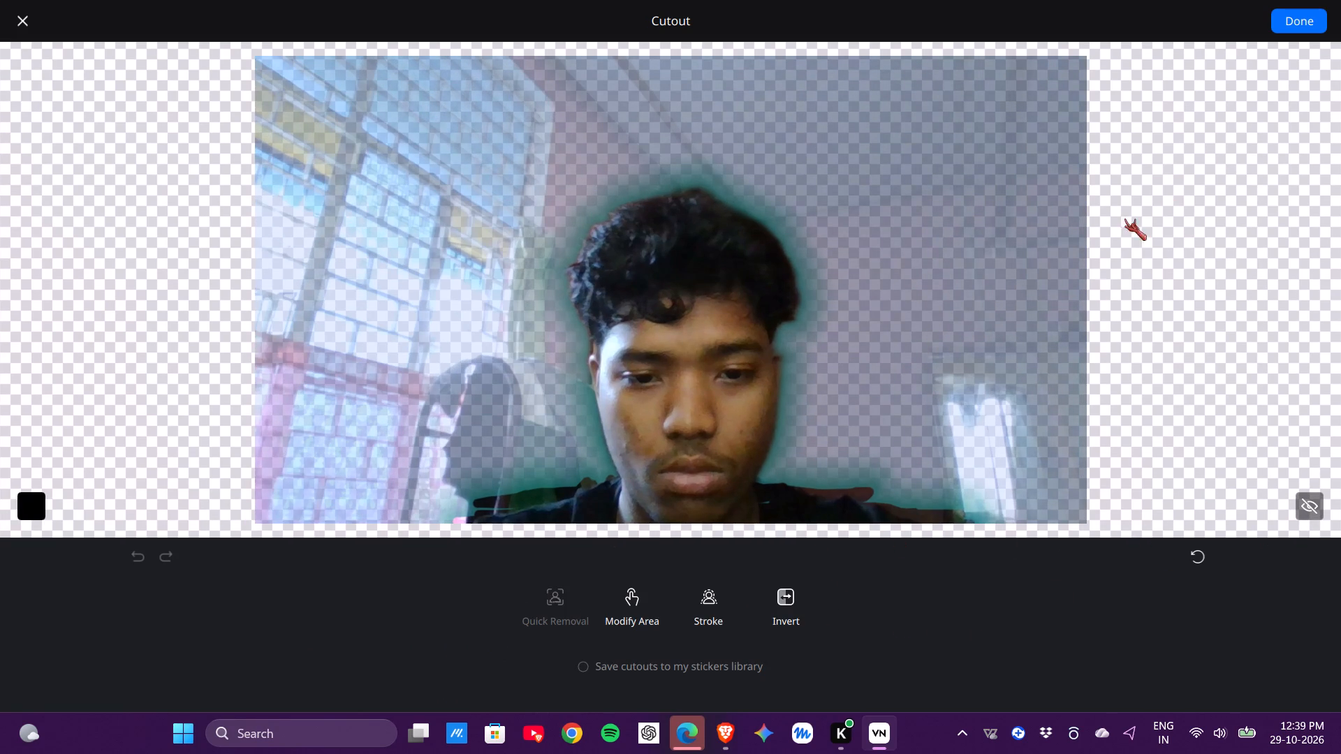
left_click(1281, 27)
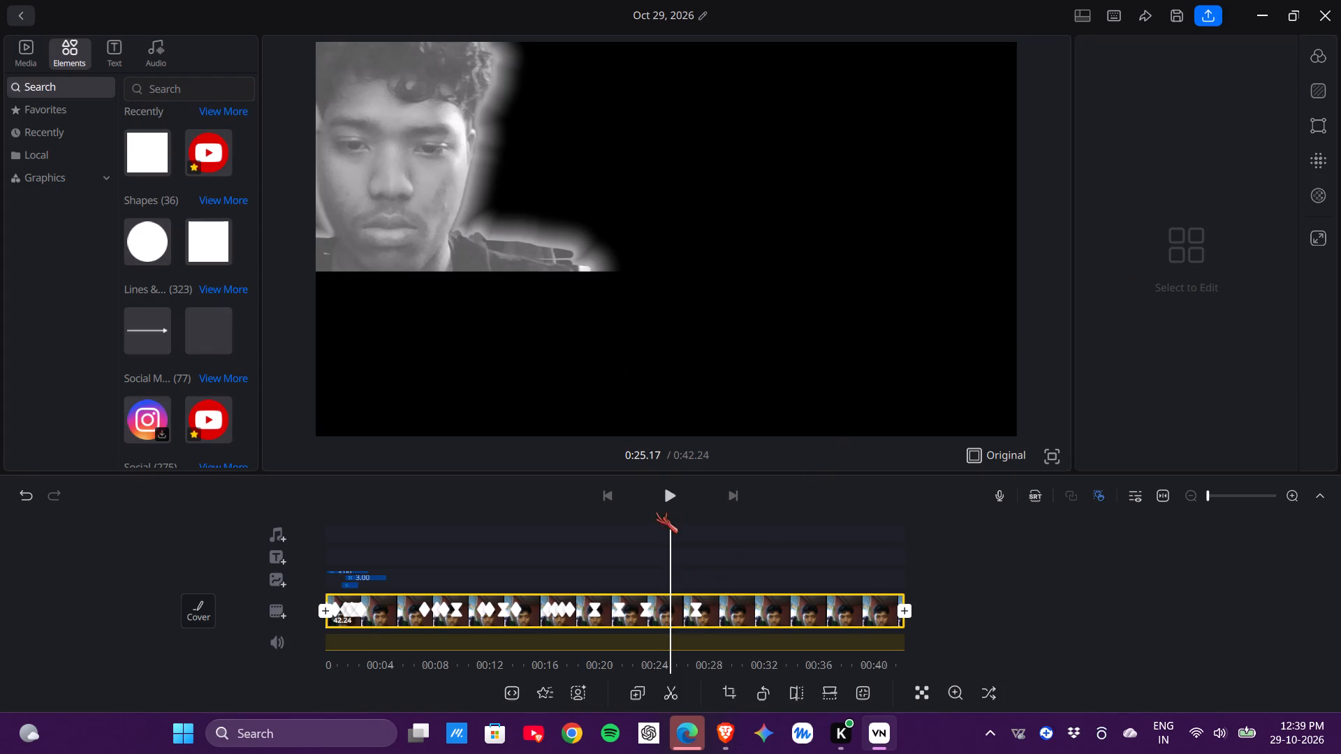
Play the project from 0:25.17 and again from the beginning to review the glow stroke.
left_click(665, 491)
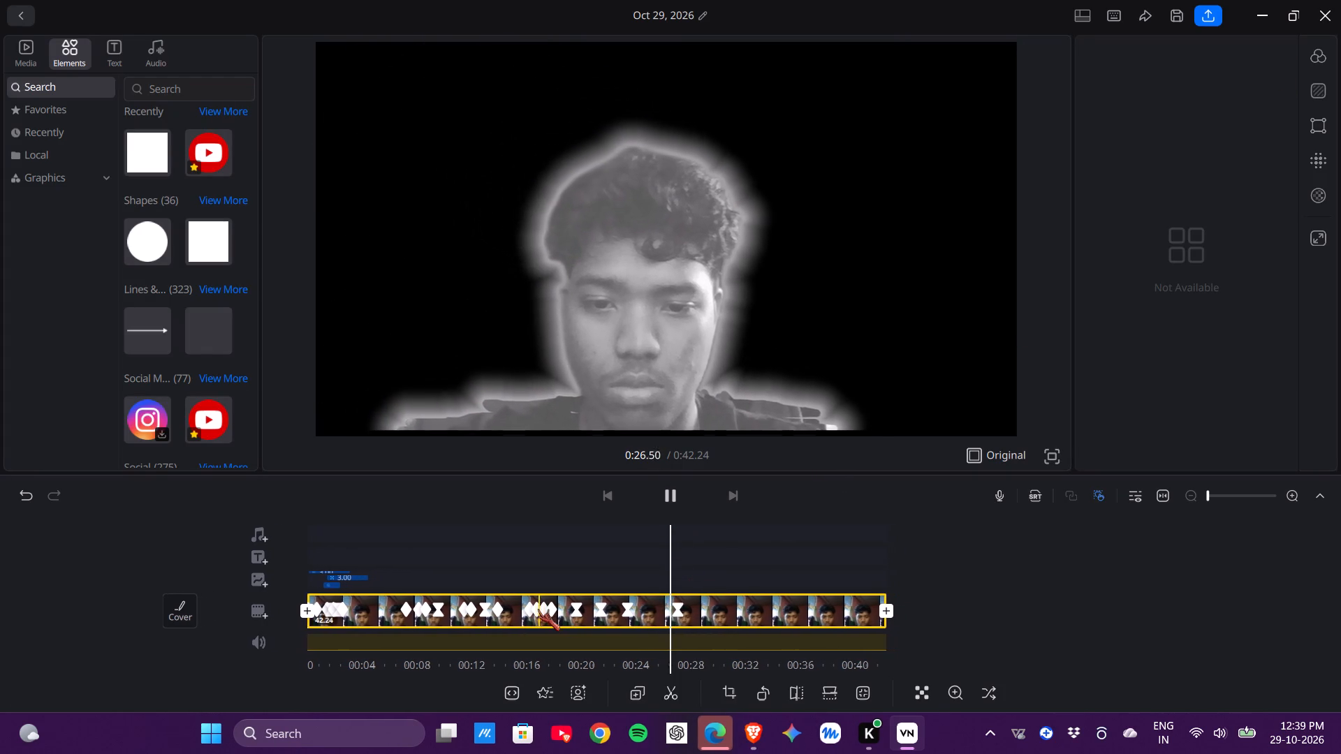
left_click_drag(725, 609, 1205, 614)
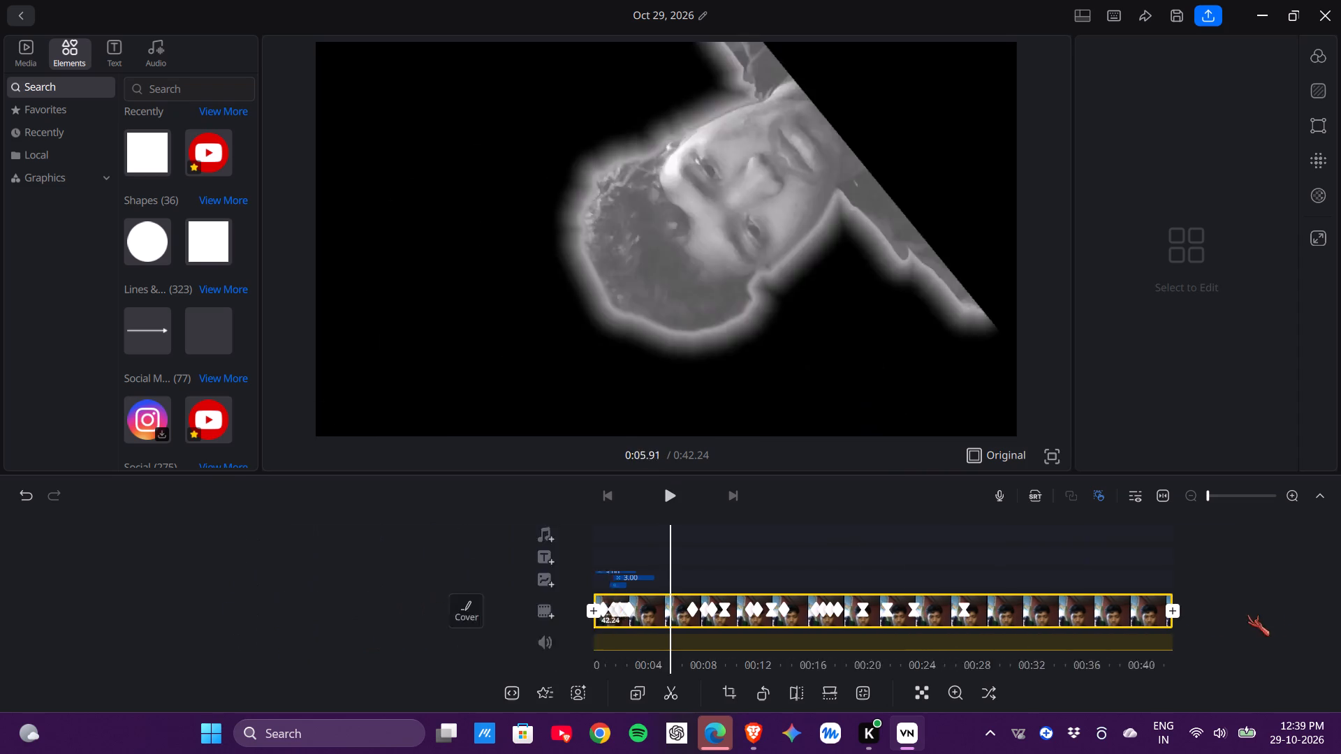
left_click(675, 484)
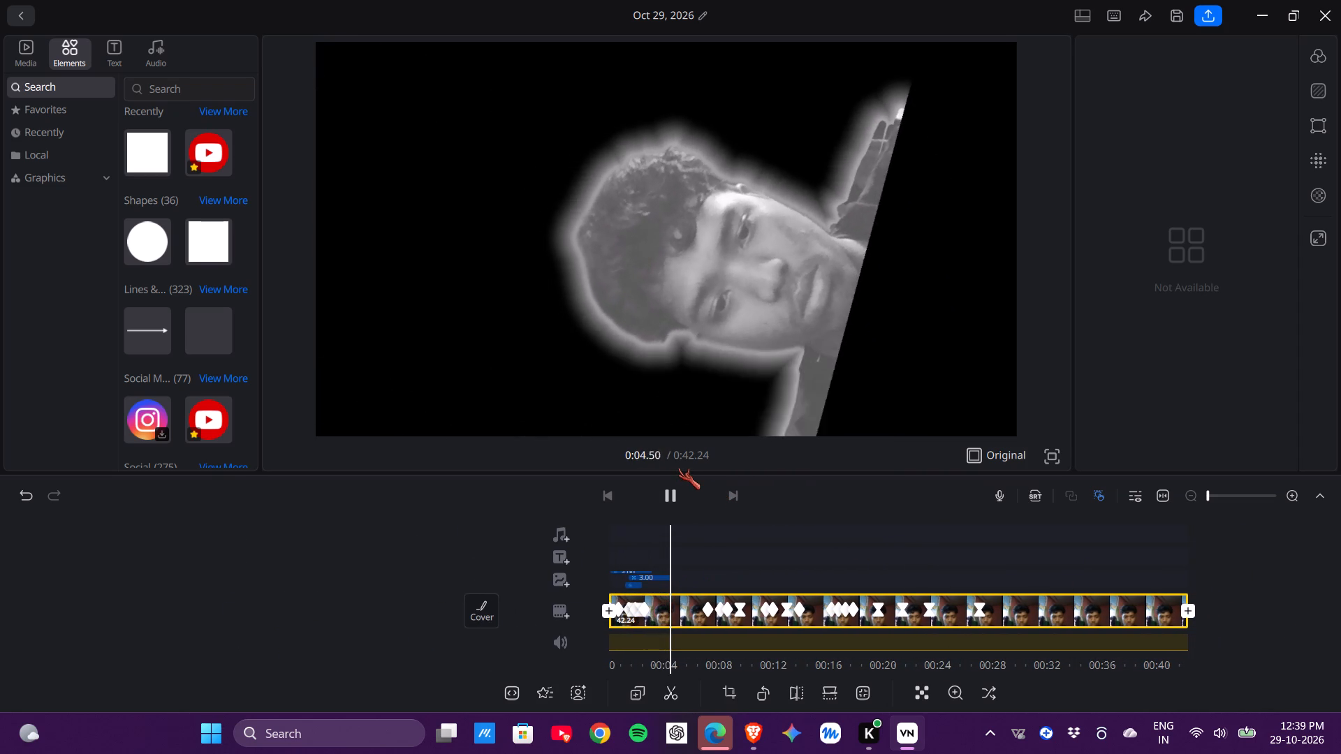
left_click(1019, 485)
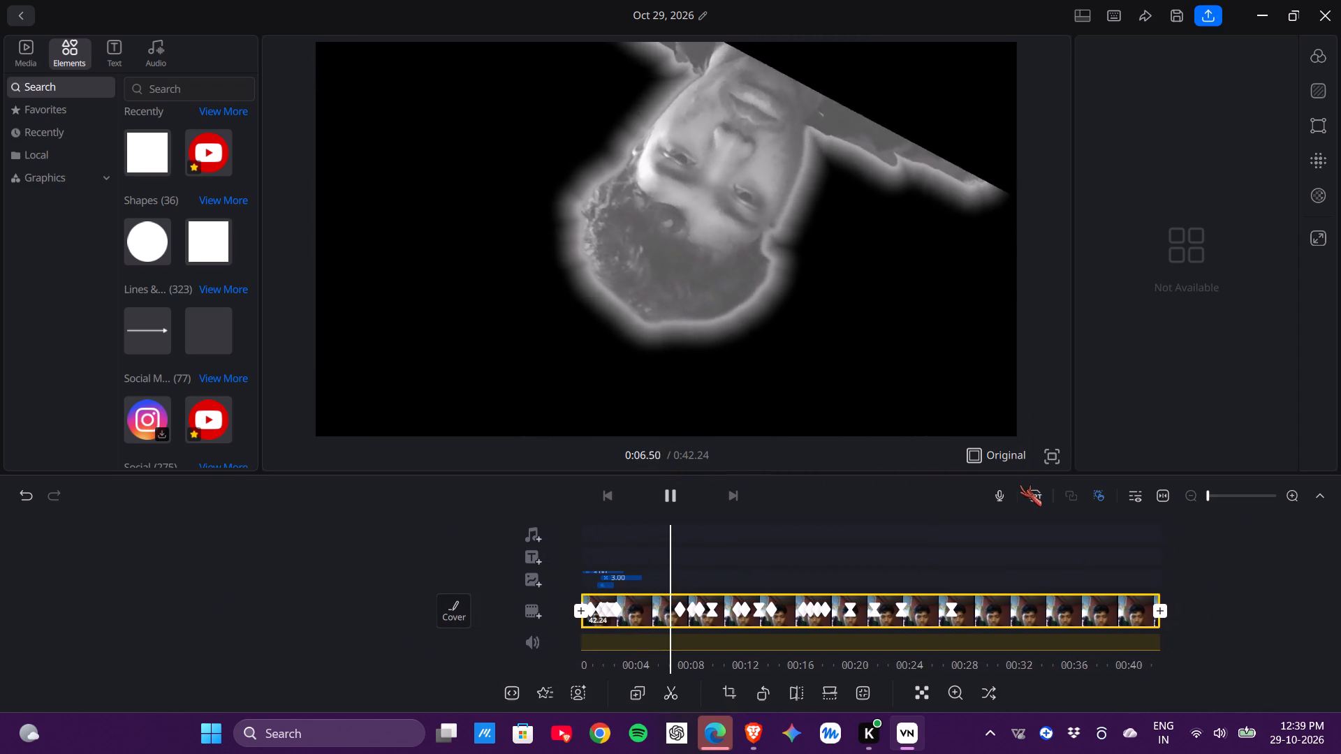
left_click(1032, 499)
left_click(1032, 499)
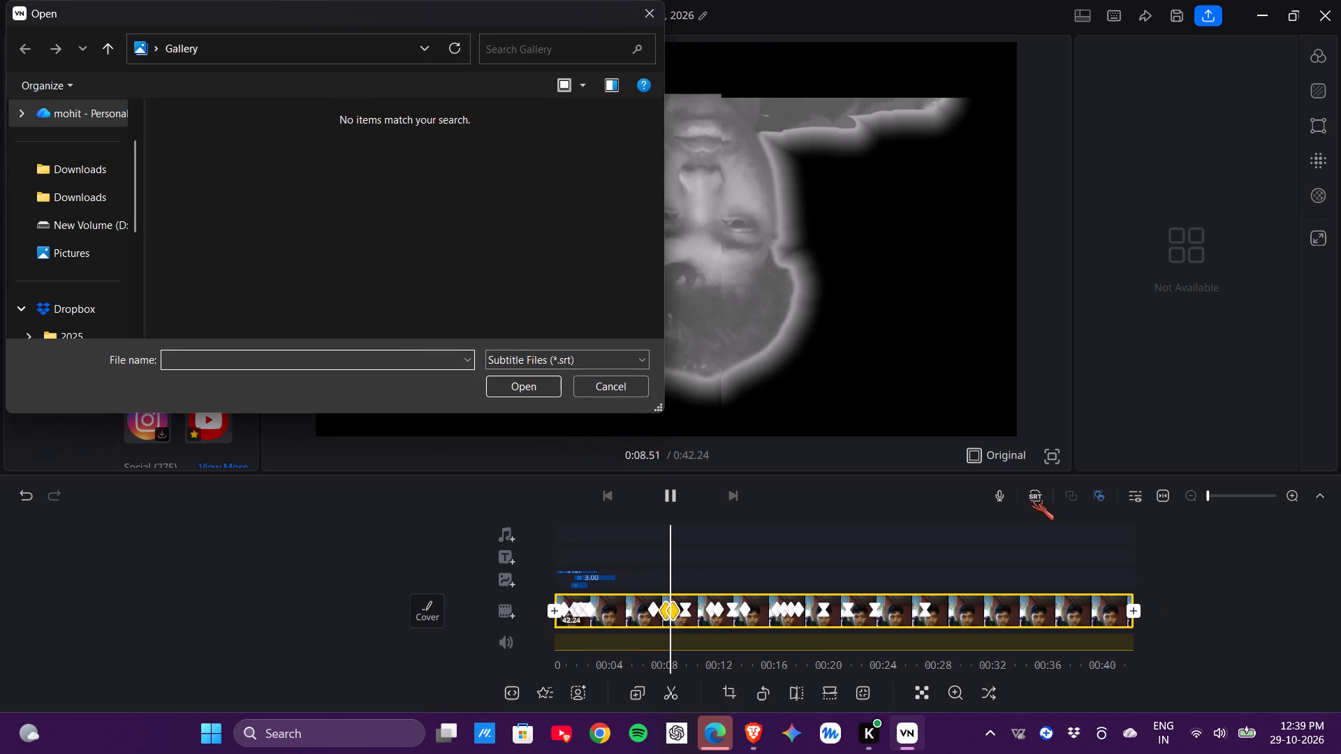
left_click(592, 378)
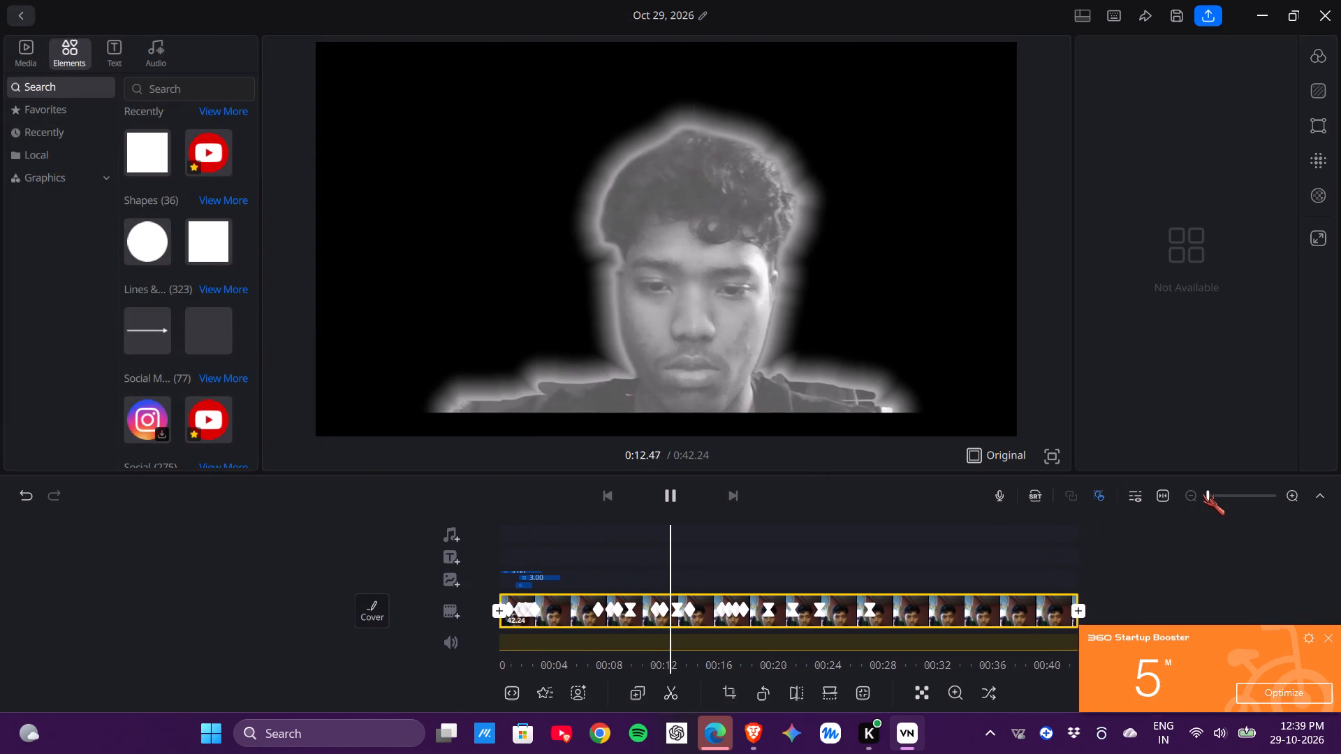
Examine the main clip's keyframe animation at frame-level timeline detail while the project keeps playing.
left_click_drag(1204, 494, 1241, 498)
left_click(1241, 498)
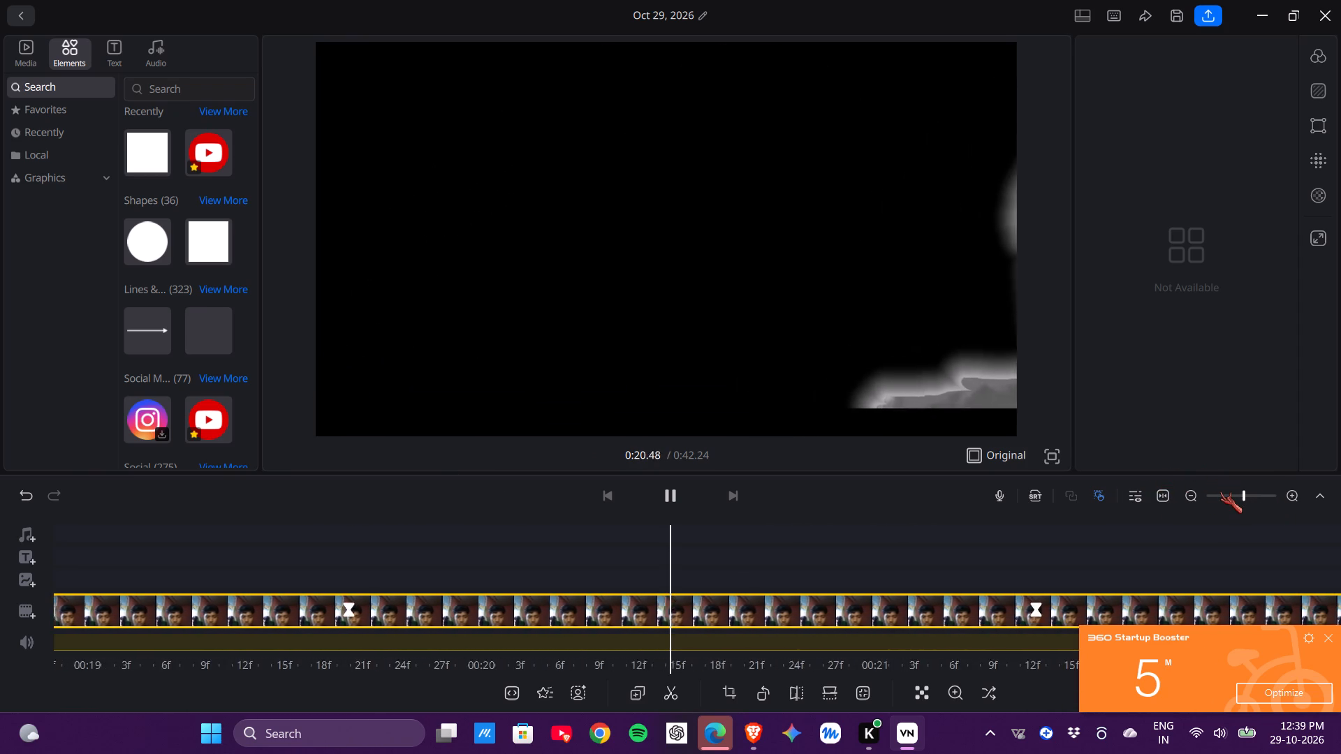
left_click(1240, 491)
left_click_drag(1241, 491, 1254, 493)
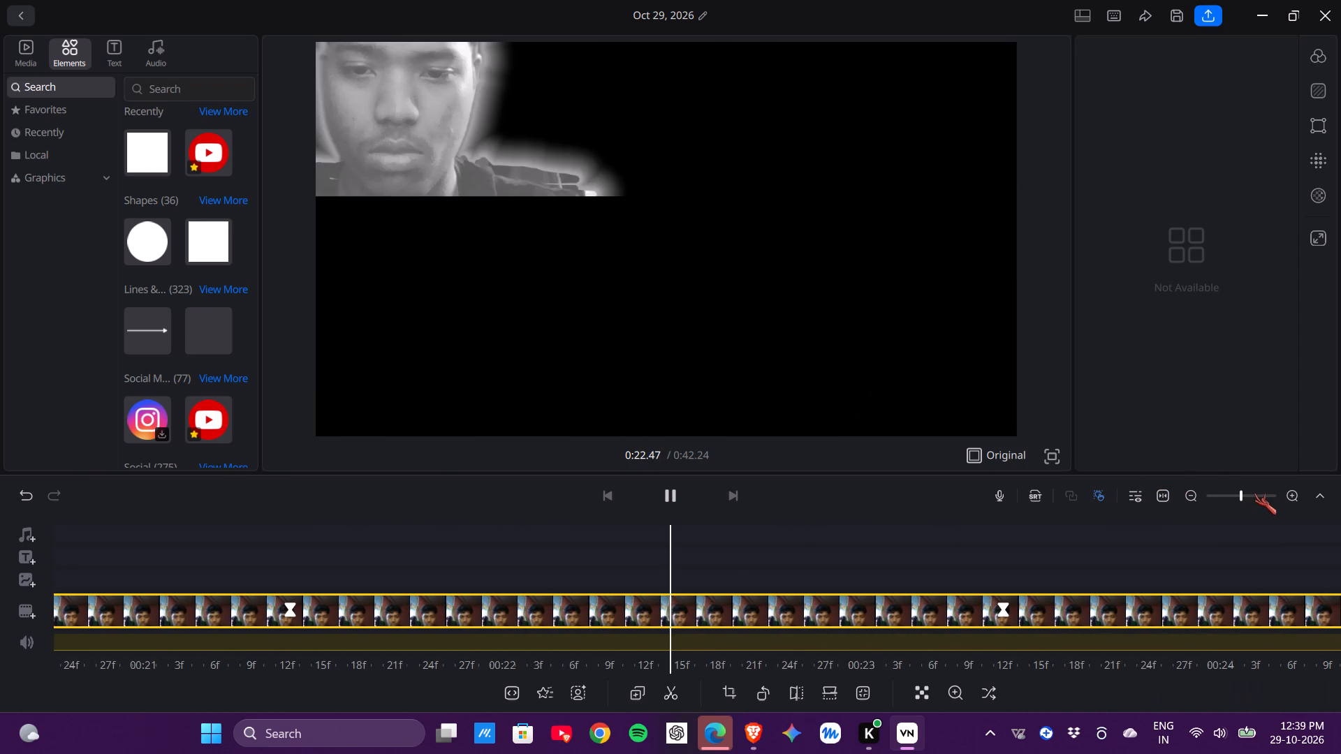
left_click_drag(1254, 493, 1268, 494)
left_click_drag(1254, 491, 1277, 490)
left_click_drag(1272, 490, 1280, 490)
left_click(1280, 492)
left_click_drag(1280, 493, 1270, 499)
double_click(1266, 498)
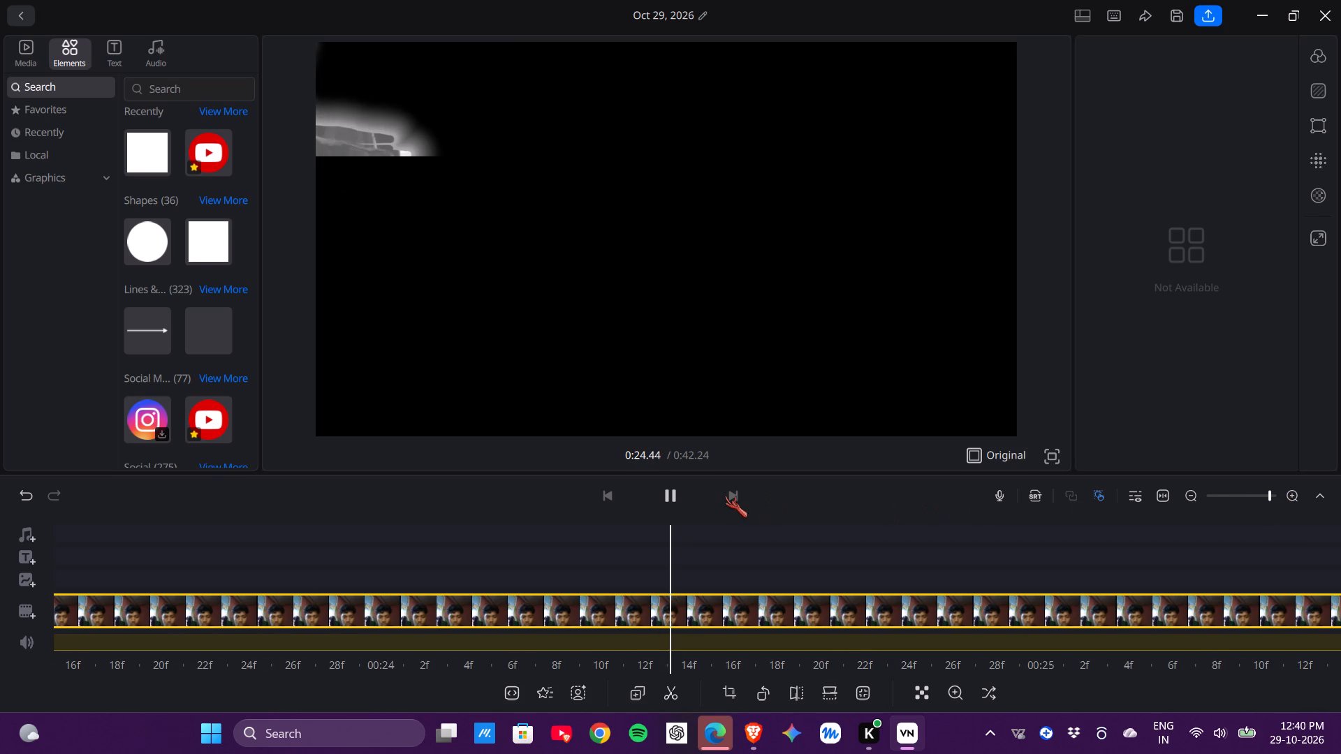
left_click(661, 488)
left_click(666, 490)
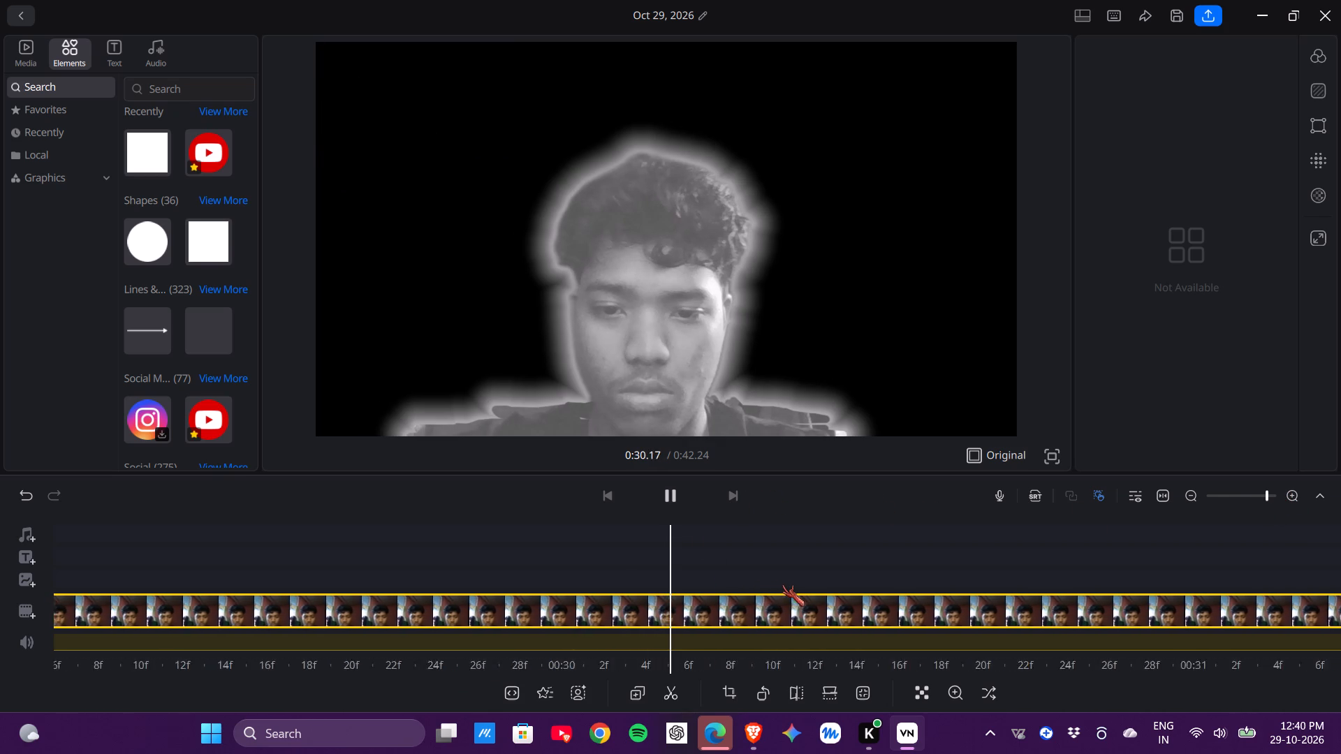
Scrub the timeline back from about 0:30 to the very start, examining the glowing cutout and its keyframes.
left_click_drag(760, 597, 1060, 607)
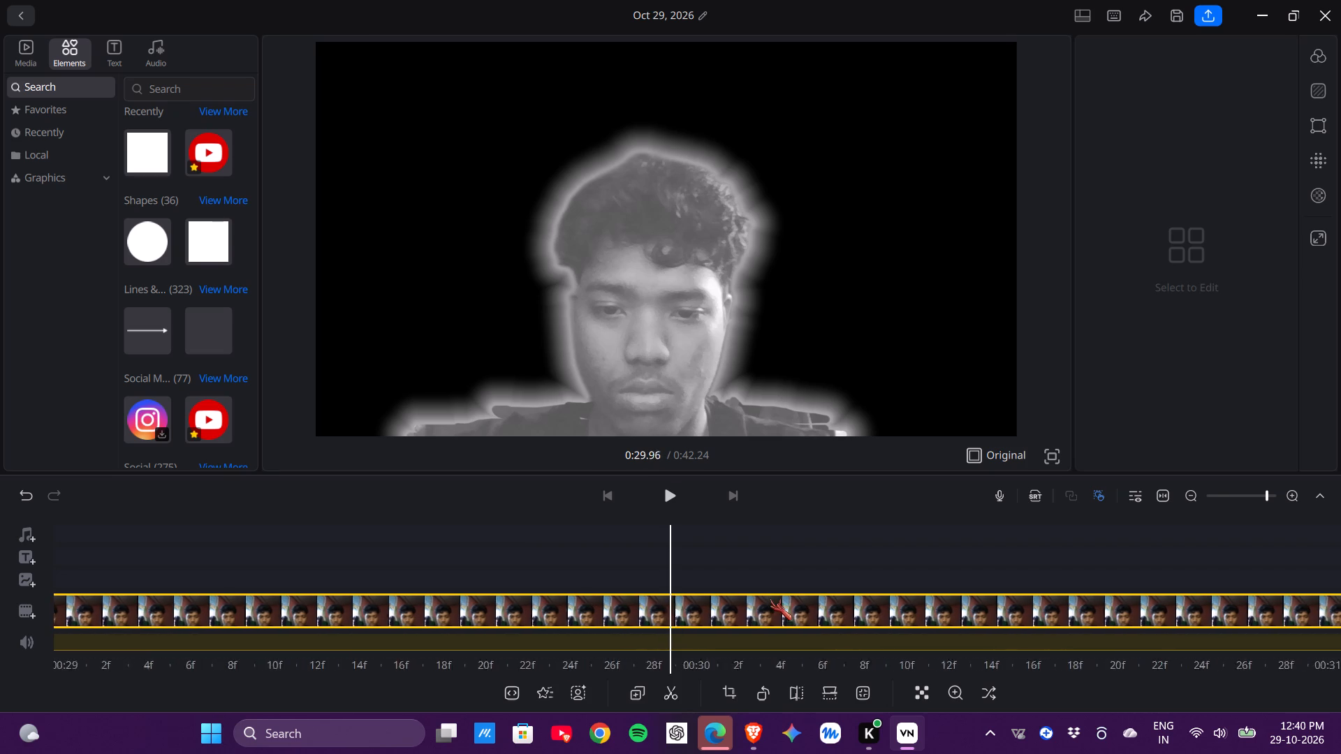
left_click_drag(765, 586, 969, 605)
left_click_drag(865, 616, 919, 611)
left_click_drag(875, 611, 1027, 619)
left_click_drag(827, 627, 1032, 627)
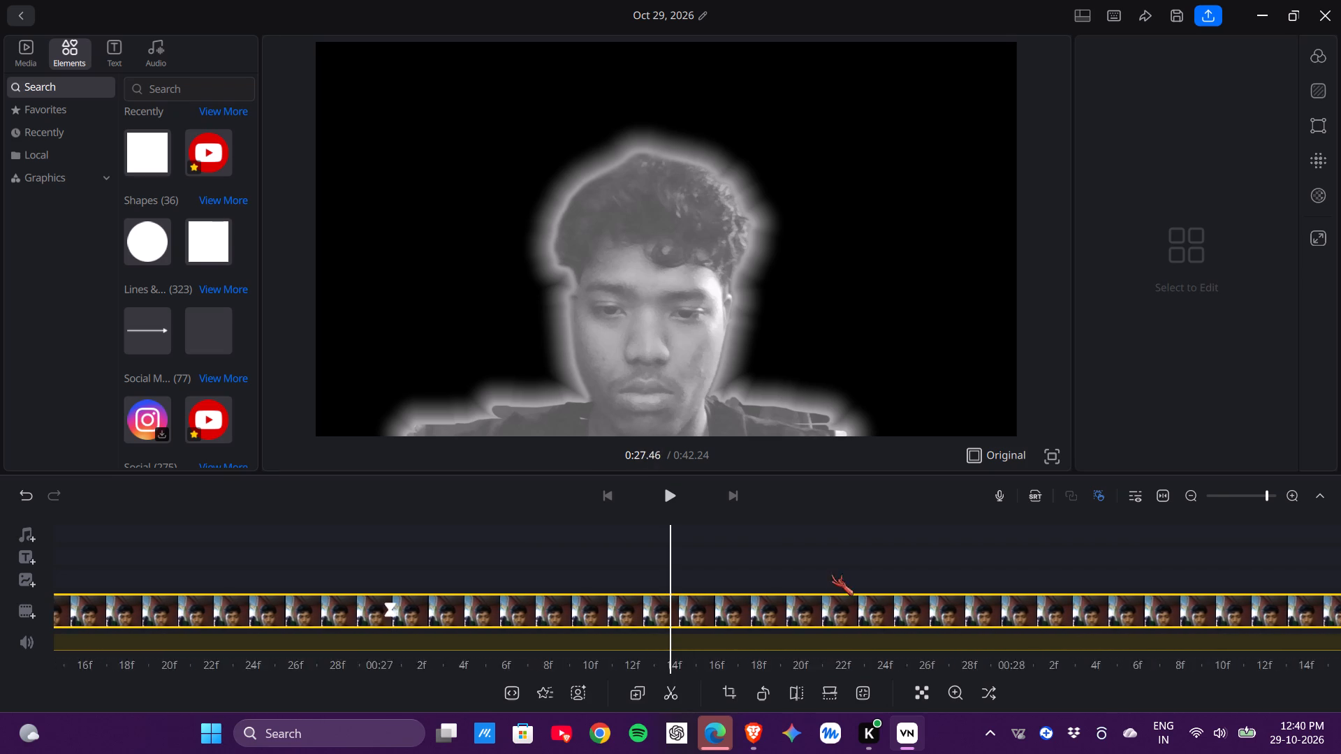
left_click_drag(770, 637, 1104, 633)
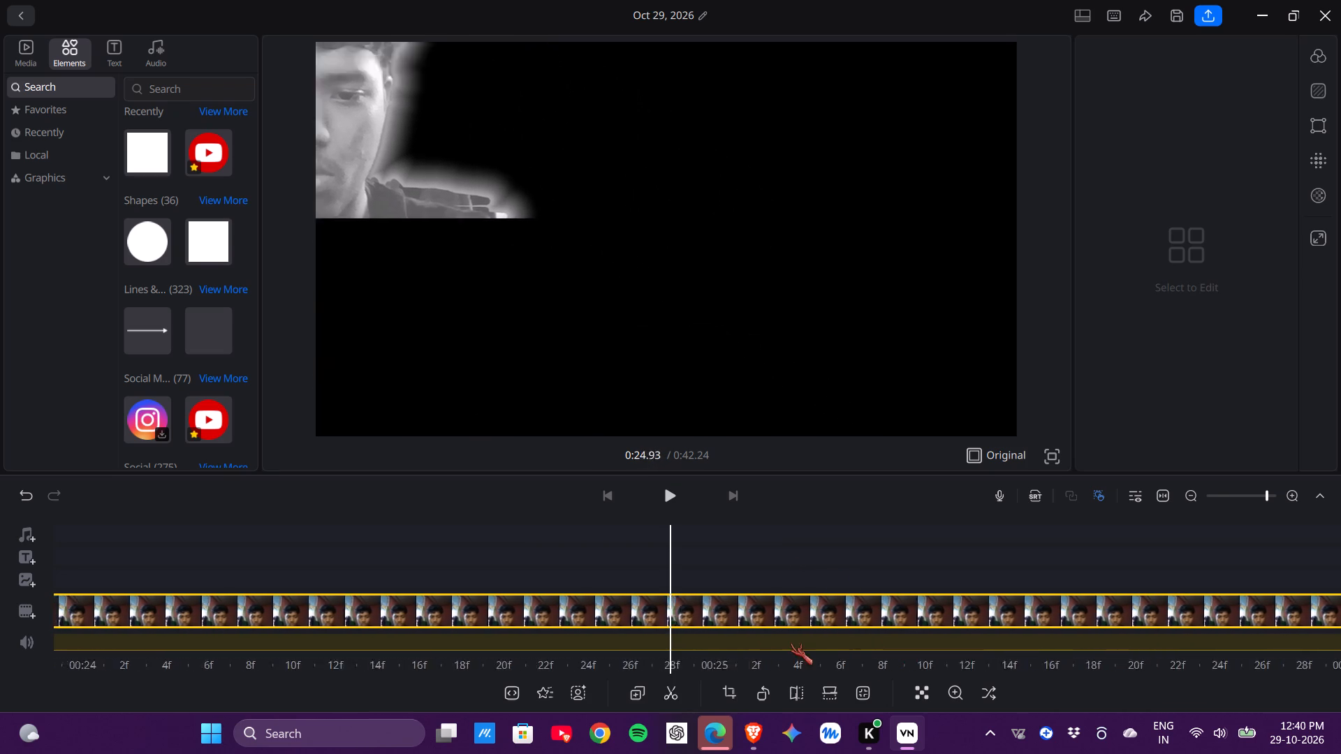
left_click_drag(749, 642, 1292, 661)
left_click_drag(484, 607, 1159, 626)
left_click_drag(432, 631, 997, 628)
left_click_drag(602, 640, 1332, 614)
left_click_drag(851, 622, 1314, 598)
left_click_drag(768, 605, 1340, 610)
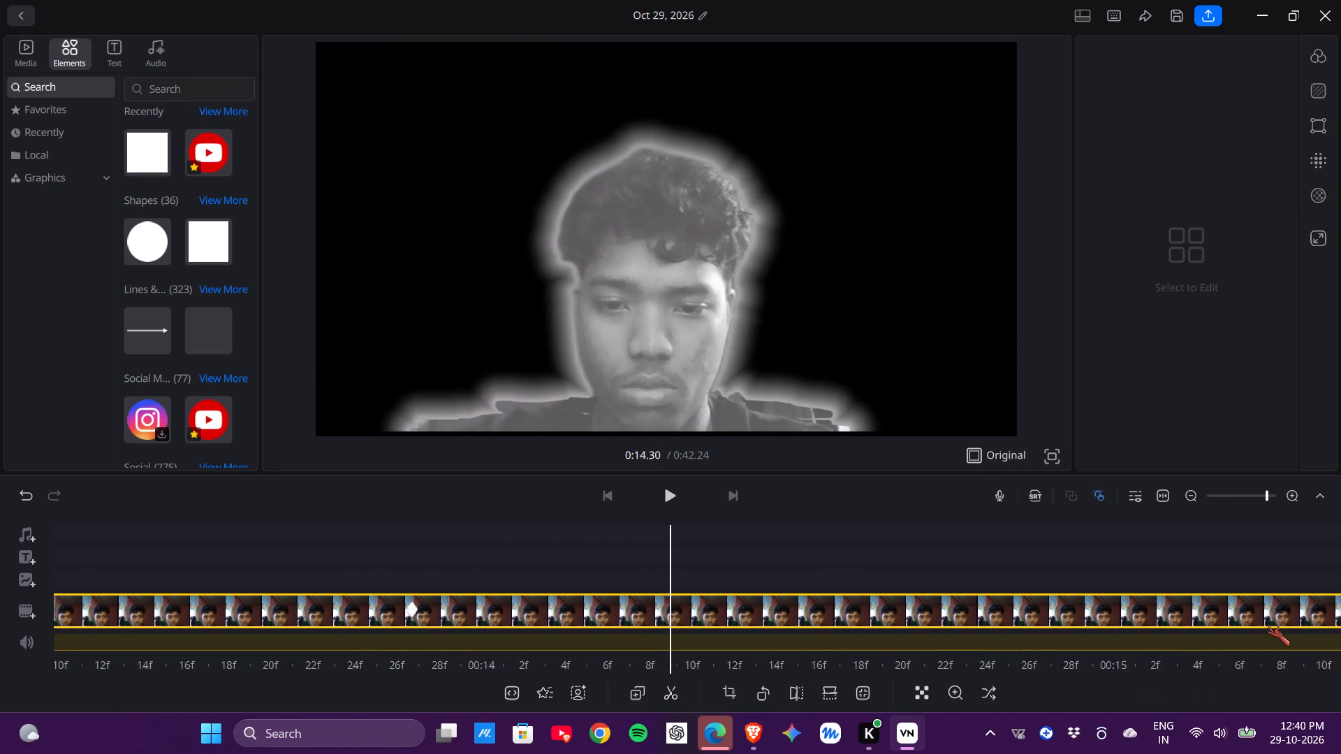
left_click(589, 593)
left_click_drag(605, 596, 1340, 582)
left_click_drag(613, 570, 1340, 564)
left_click_drag(346, 575, 1340, 563)
left_click_drag(33, 559, 947, 570)
left_click_drag(216, 584, 1239, 561)
left_click_drag(0, 552, 1340, 593)
left_click_drag(590, 557, 1076, 543)
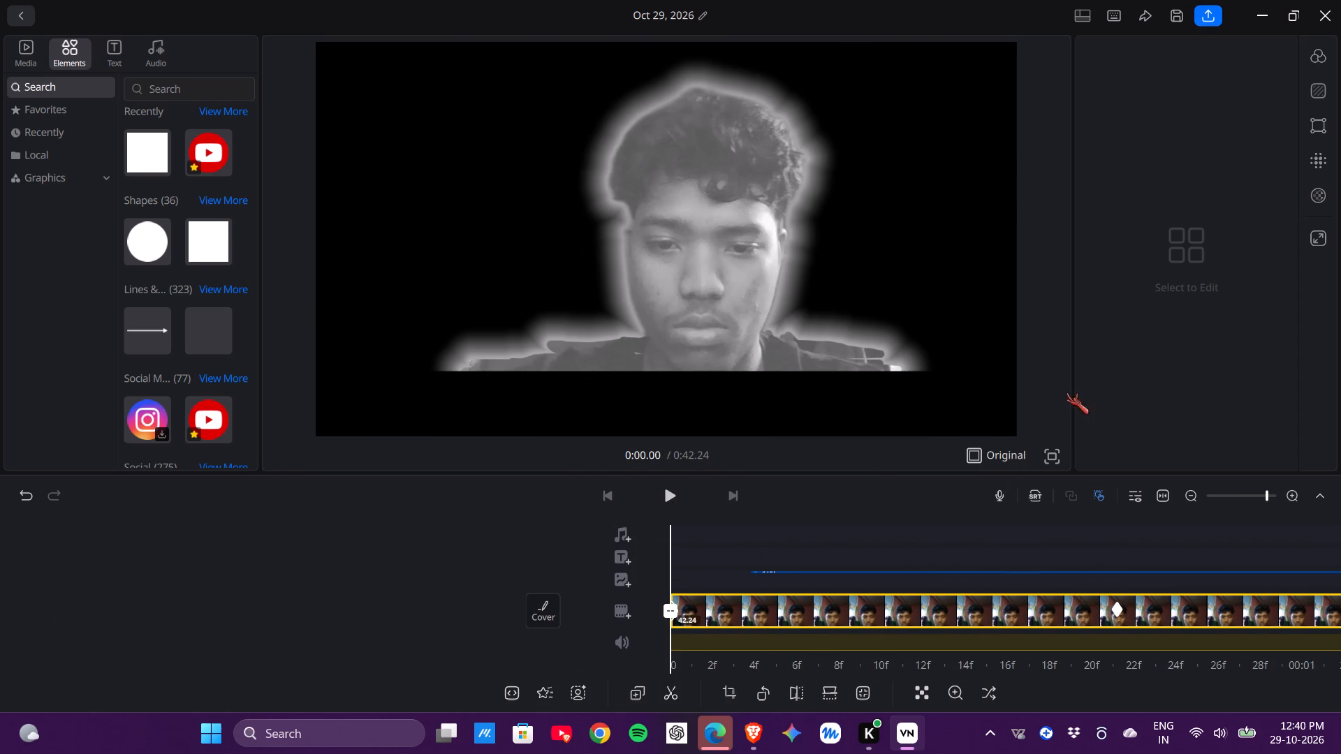
Set the main clip's background to the solid grey colour 838383.
left_click(1313, 82)
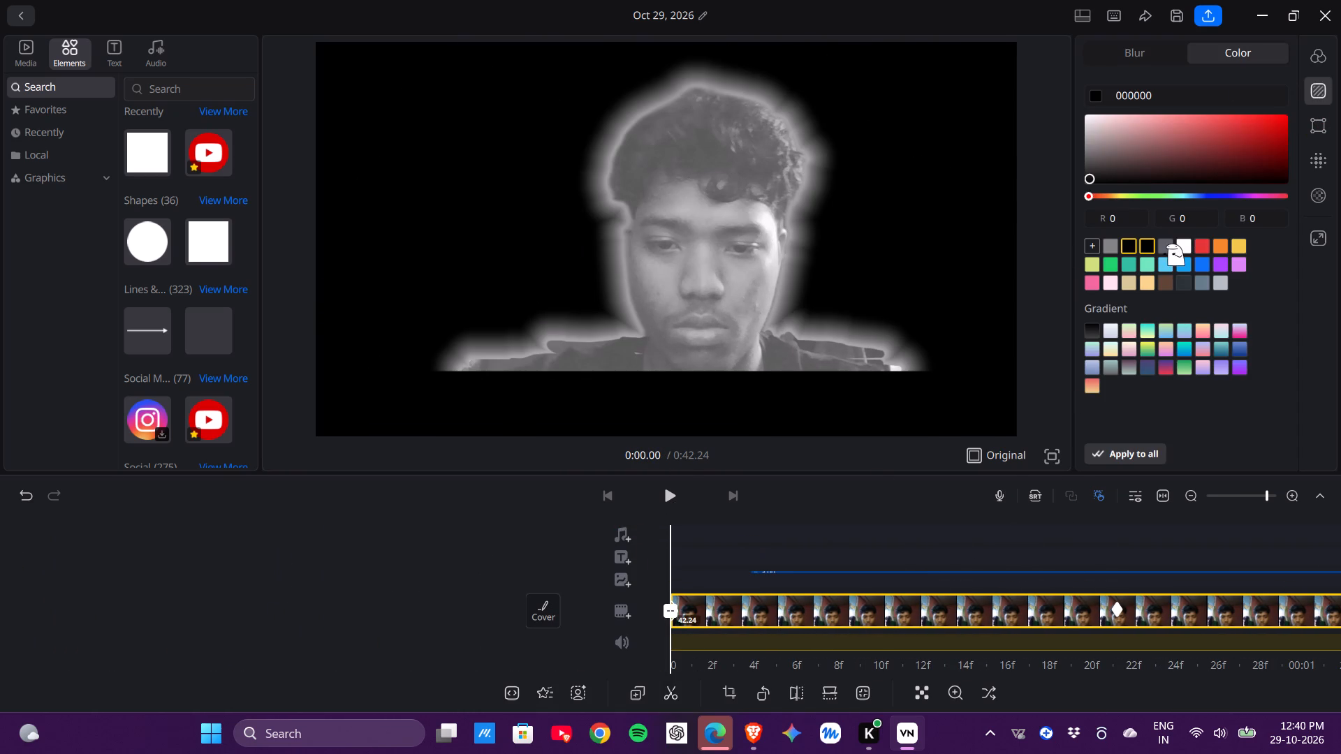
left_click(1168, 243)
double_click(1170, 240)
left_click(1164, 239)
left_click_drag(1158, 242, 1121, 251)
left_click(1120, 251)
left_click(1113, 245)
left_click(1106, 235)
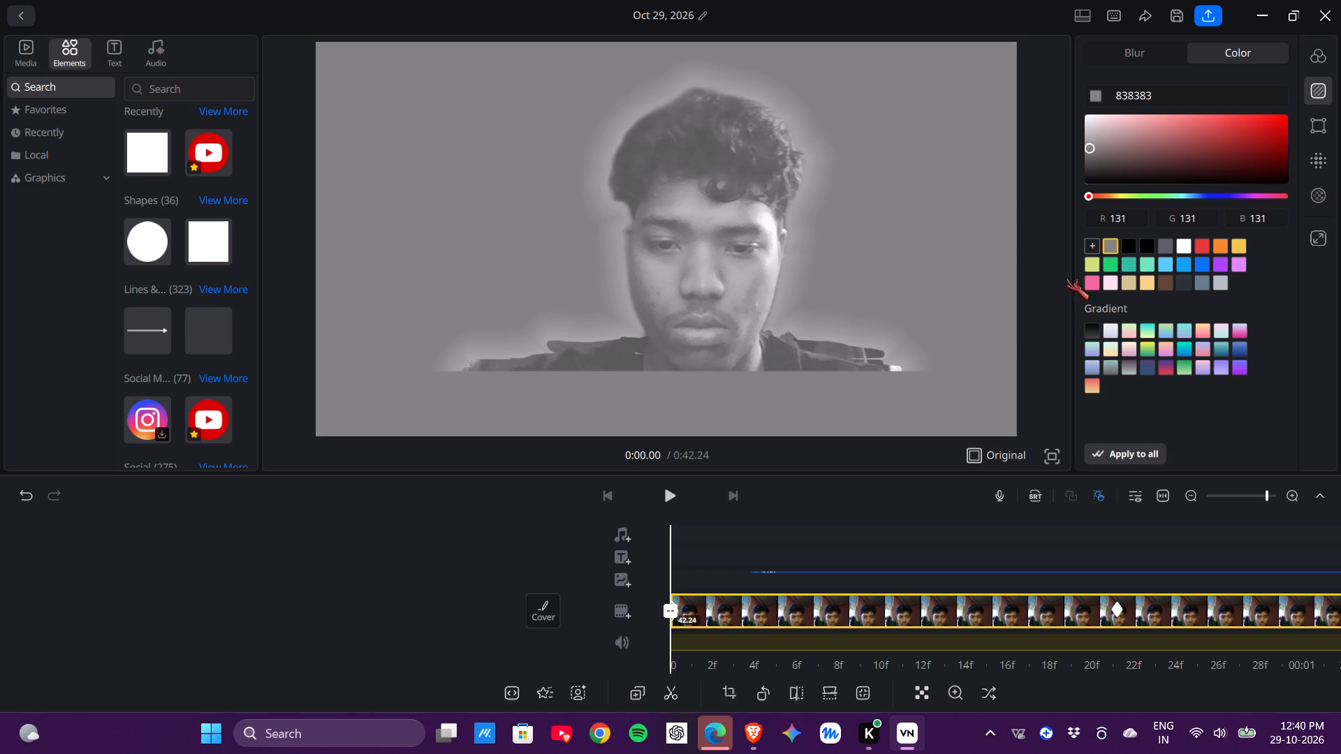
Play the project from the beginning to review the grey background.
left_click(667, 489)
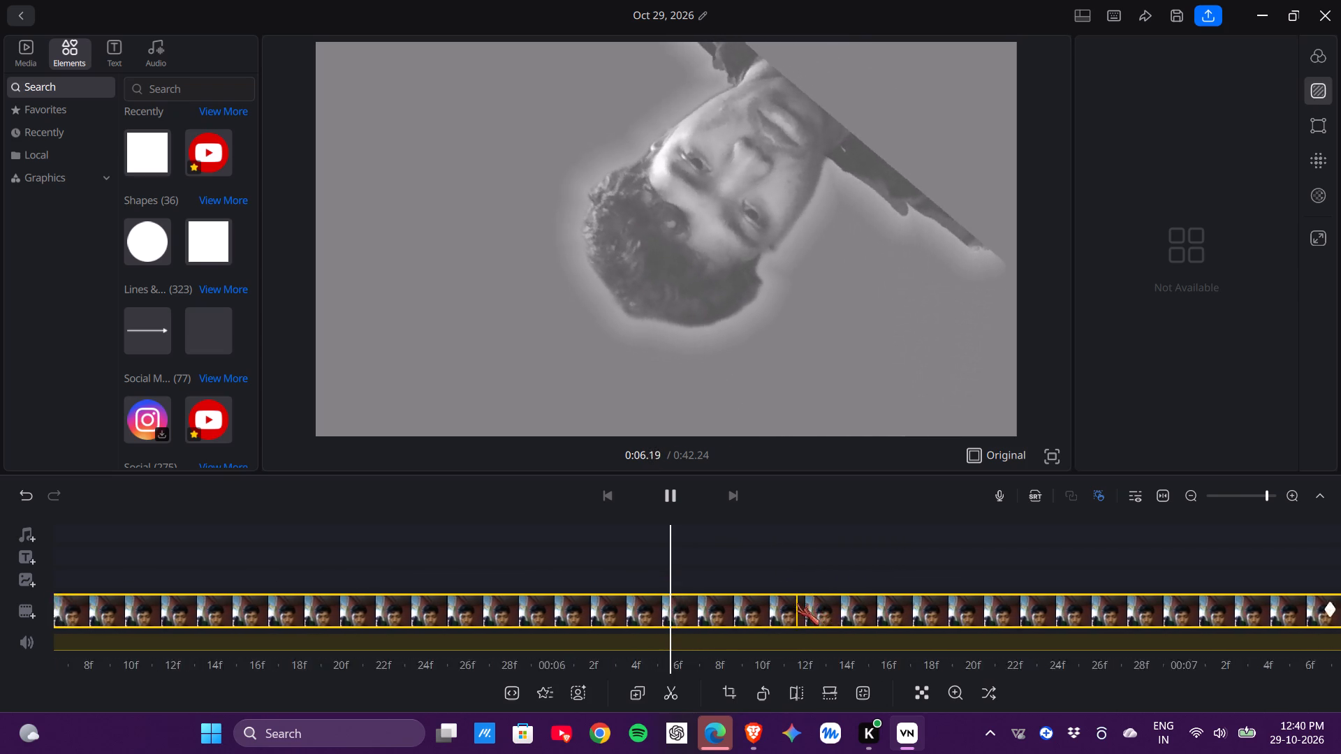
At 0:07.58, apply the CircIn curve to the main clip's keyframe animation.
left_click(797, 603)
left_click(798, 601)
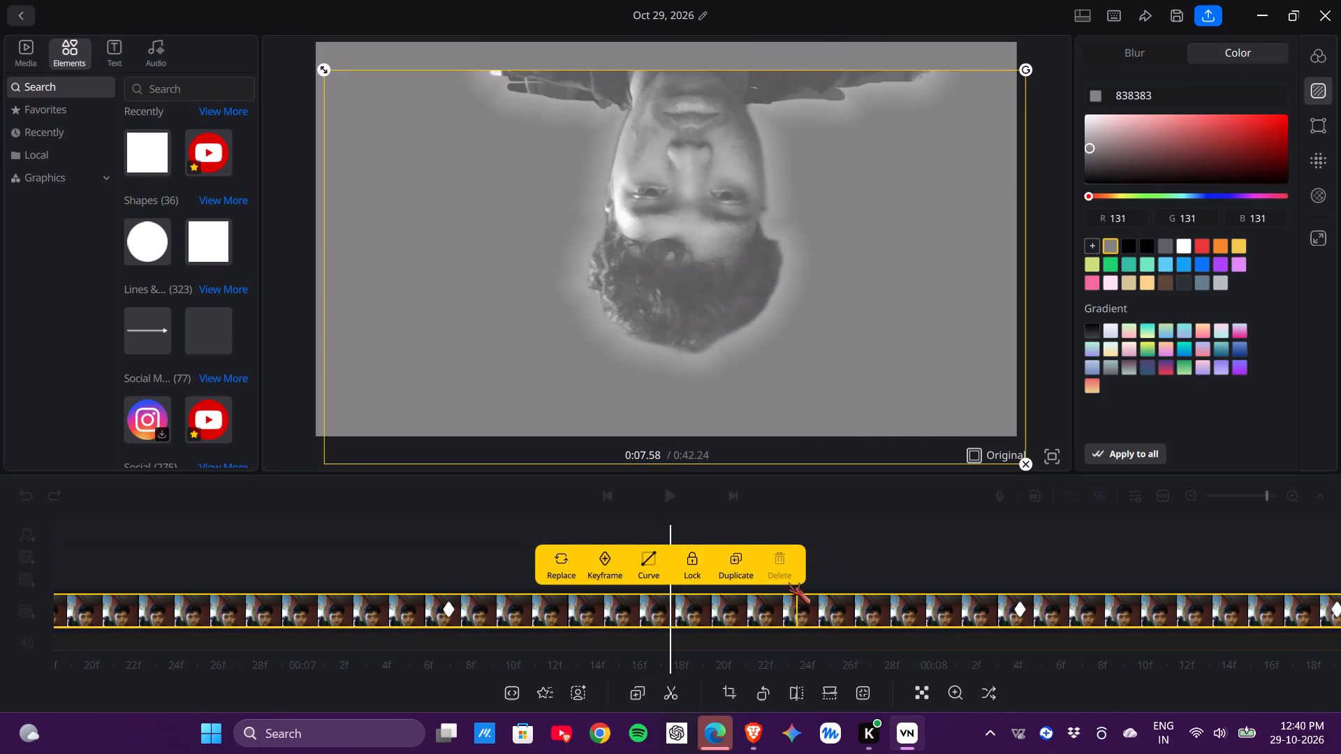
left_click(634, 545)
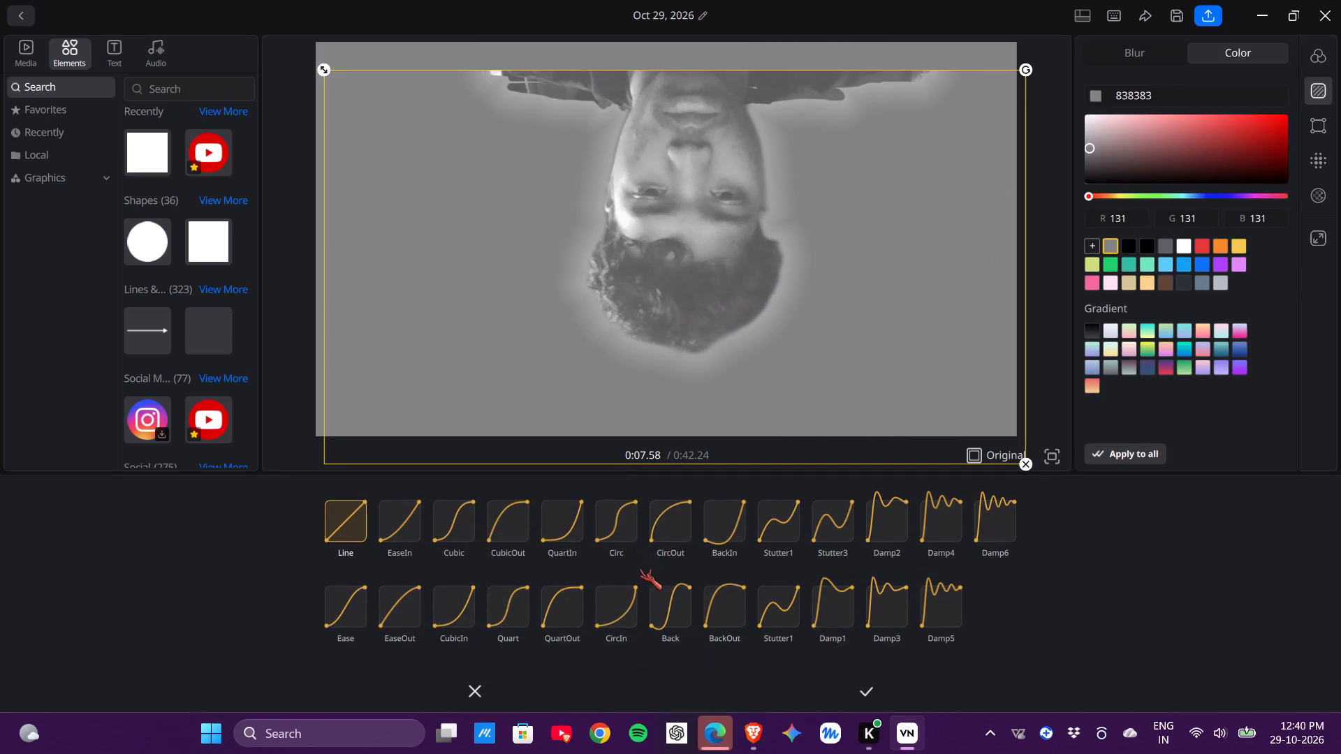
left_click(629, 576)
left_click(625, 581)
left_click(624, 594)
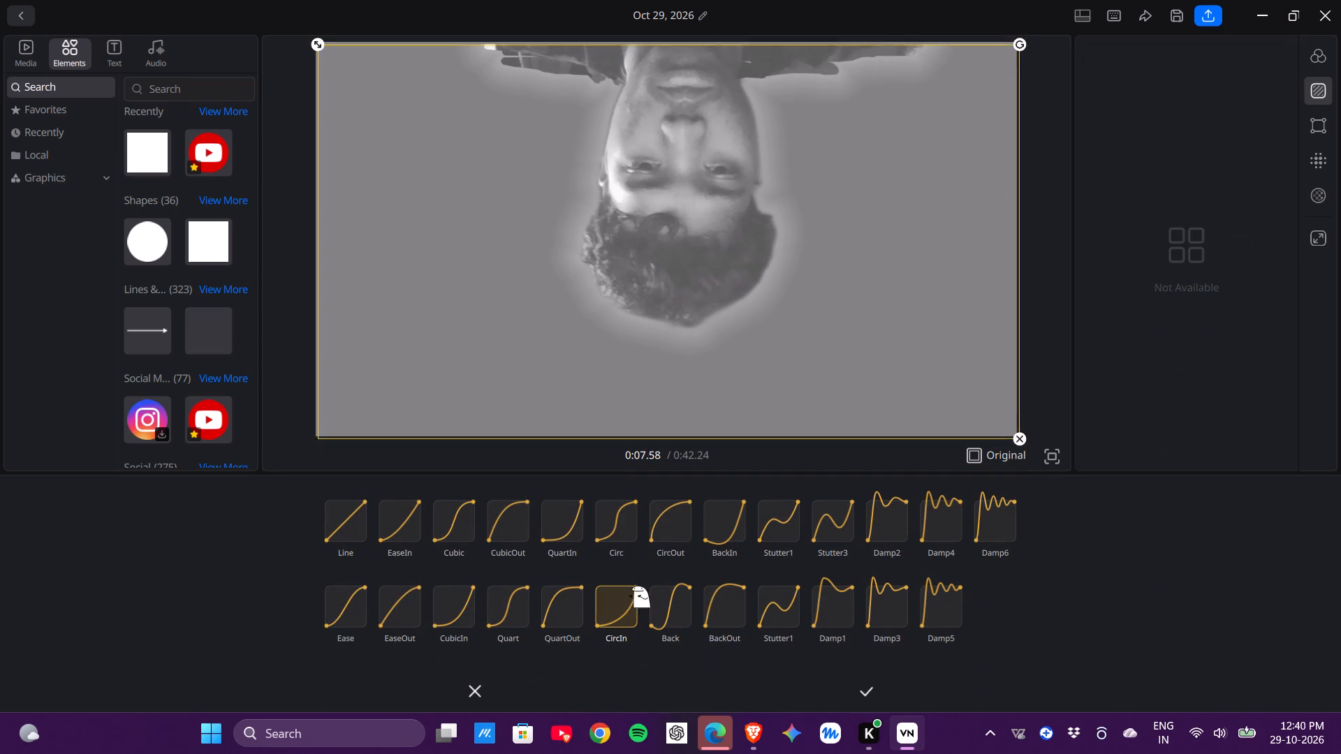
left_click(871, 660)
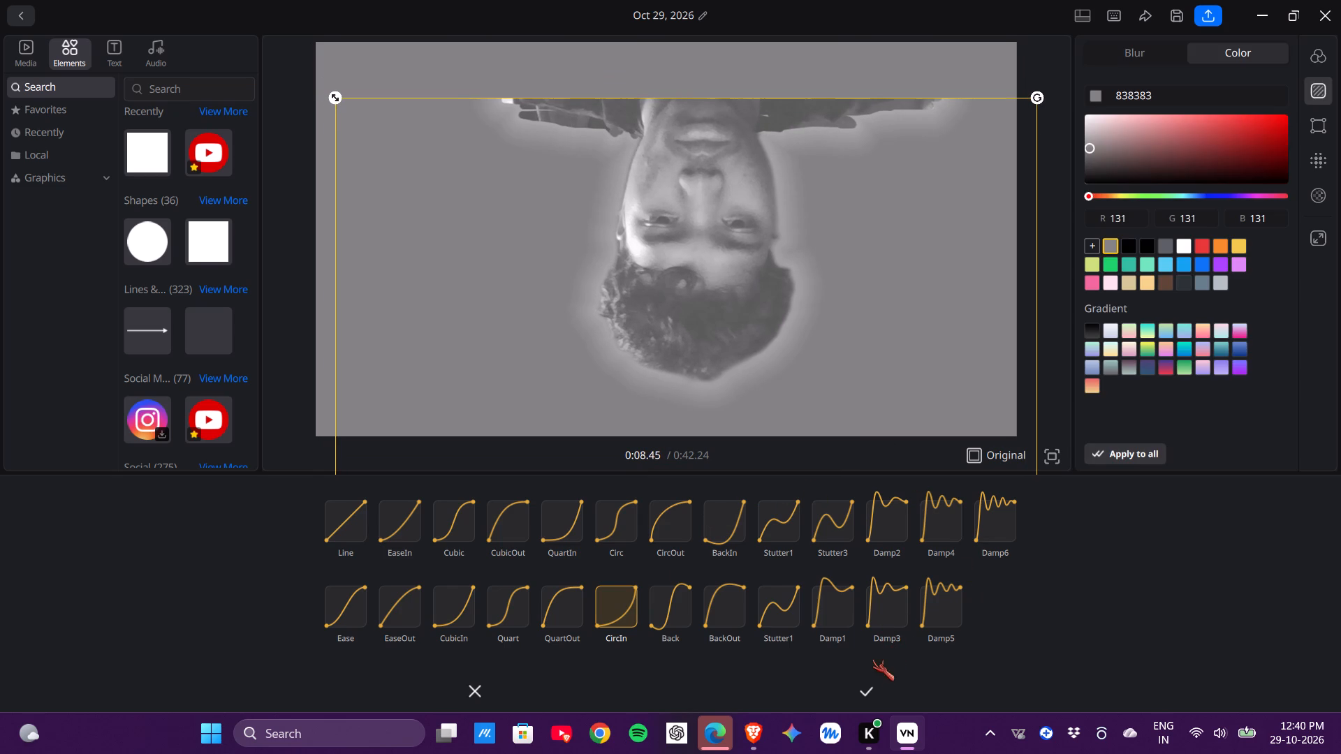
left_click(869, 667)
double_click(863, 676)
left_click(860, 684)
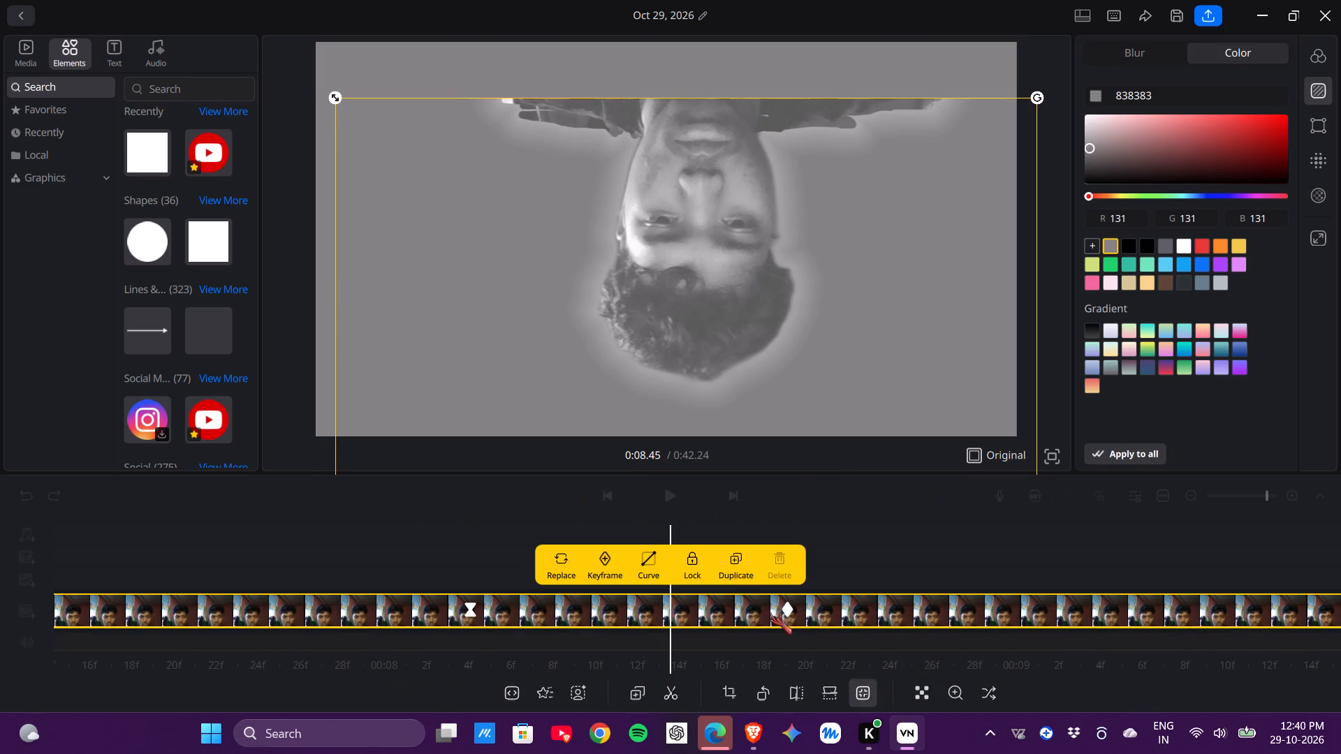
Play the project from 0:08.45 to review the CircIn motion and the rest of the clip.
left_click(718, 448)
left_click(684, 330)
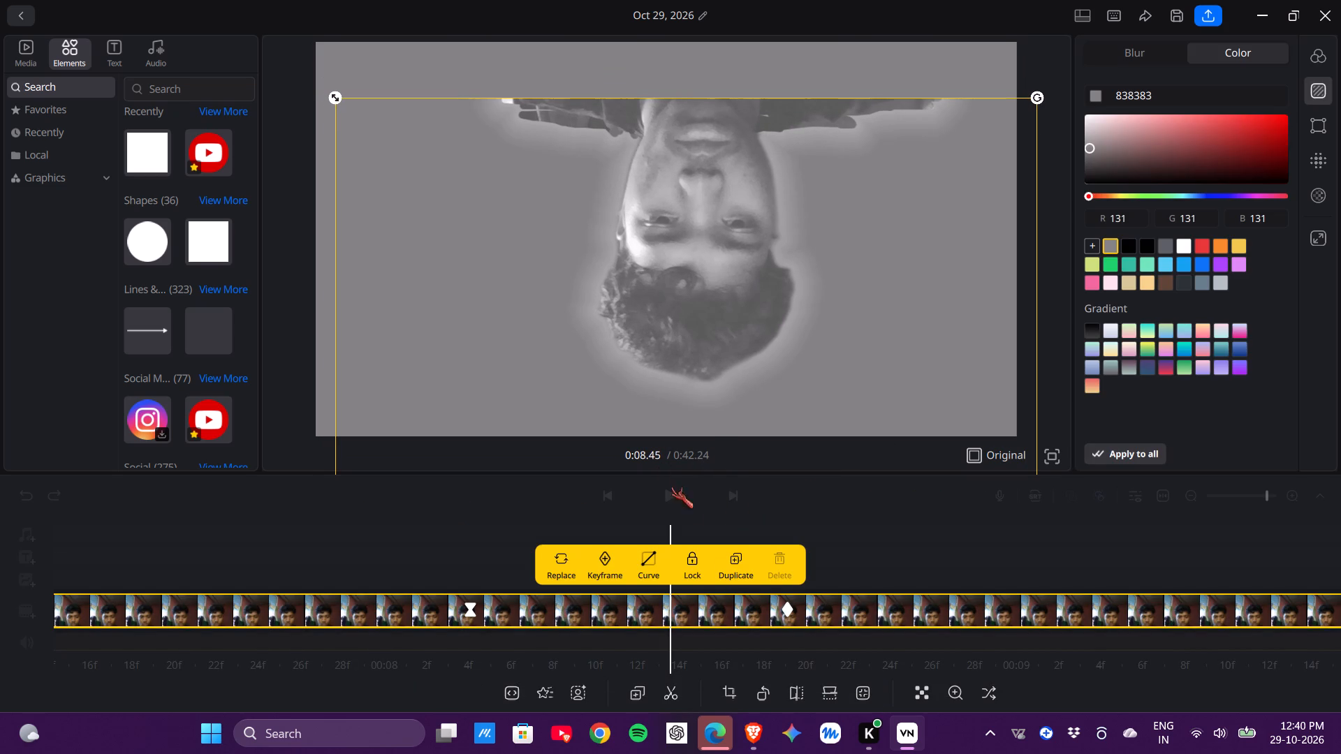
left_click(675, 497)
left_click(664, 496)
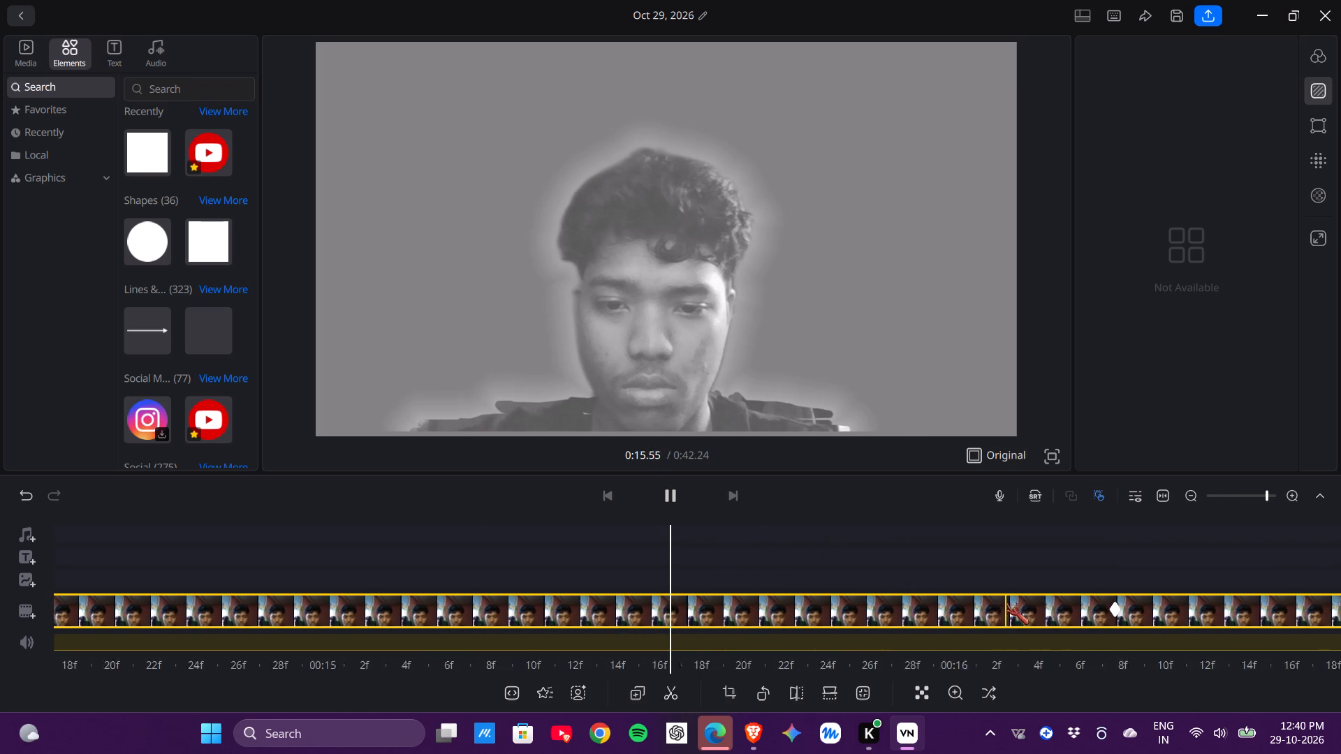
scroll(1006, 602, "down", 3)
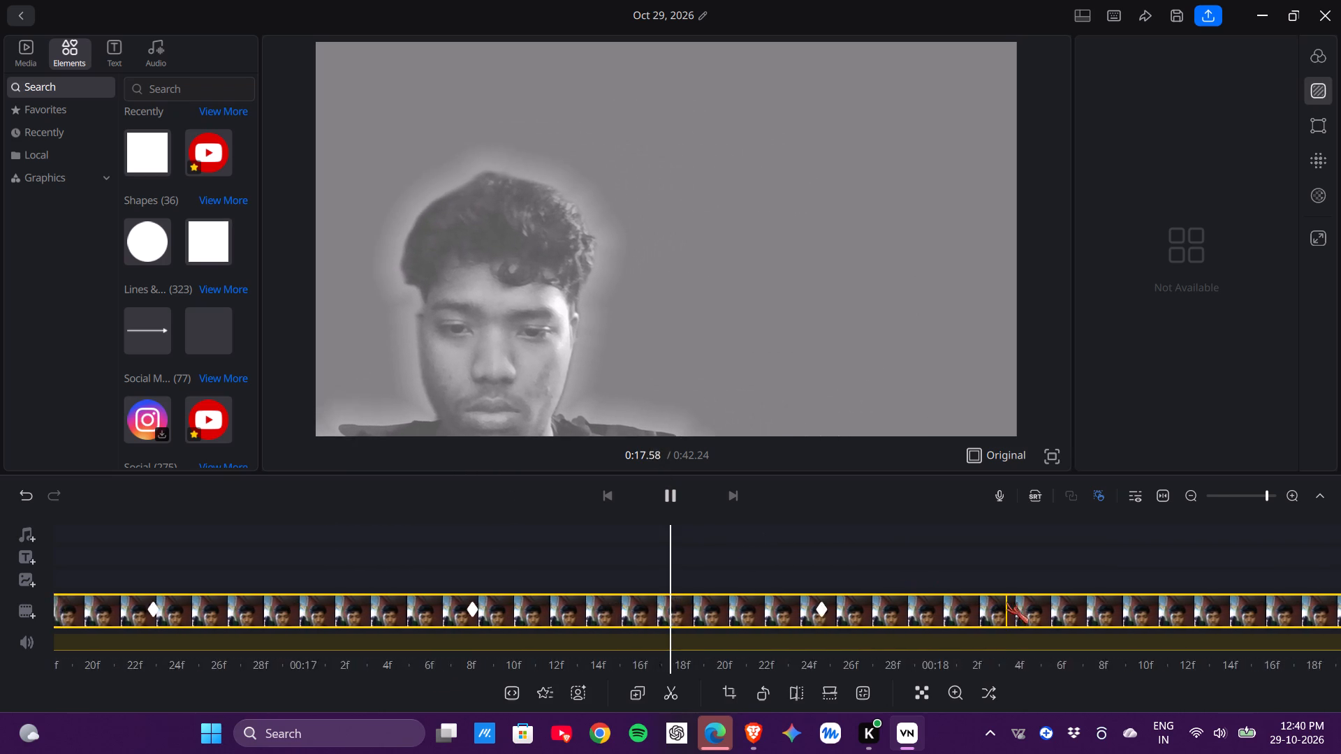
scroll(1006, 602, "down", 2)
scroll(1008, 597, "up", 6)
scroll(1009, 590, "down", 1)
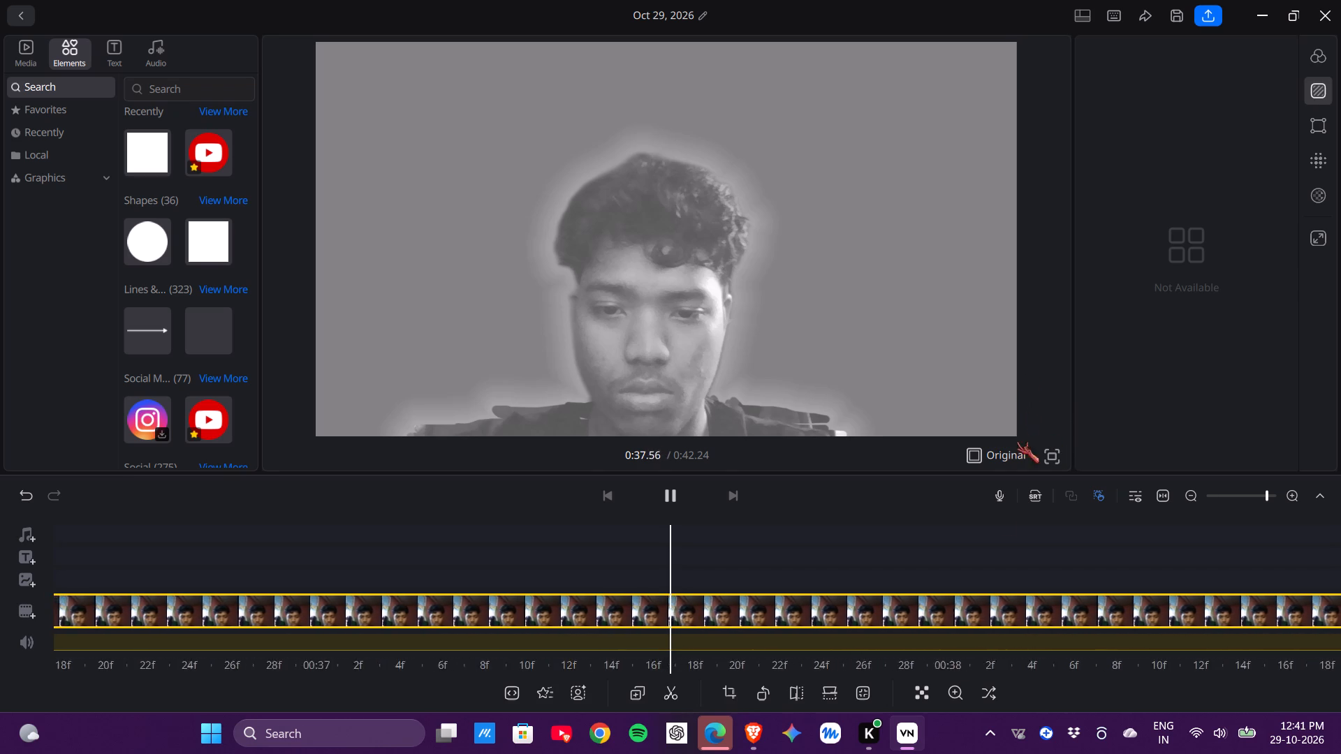
Add keyframes to the main clip at 0:38.45 and 0:35.25.
left_click(944, 593)
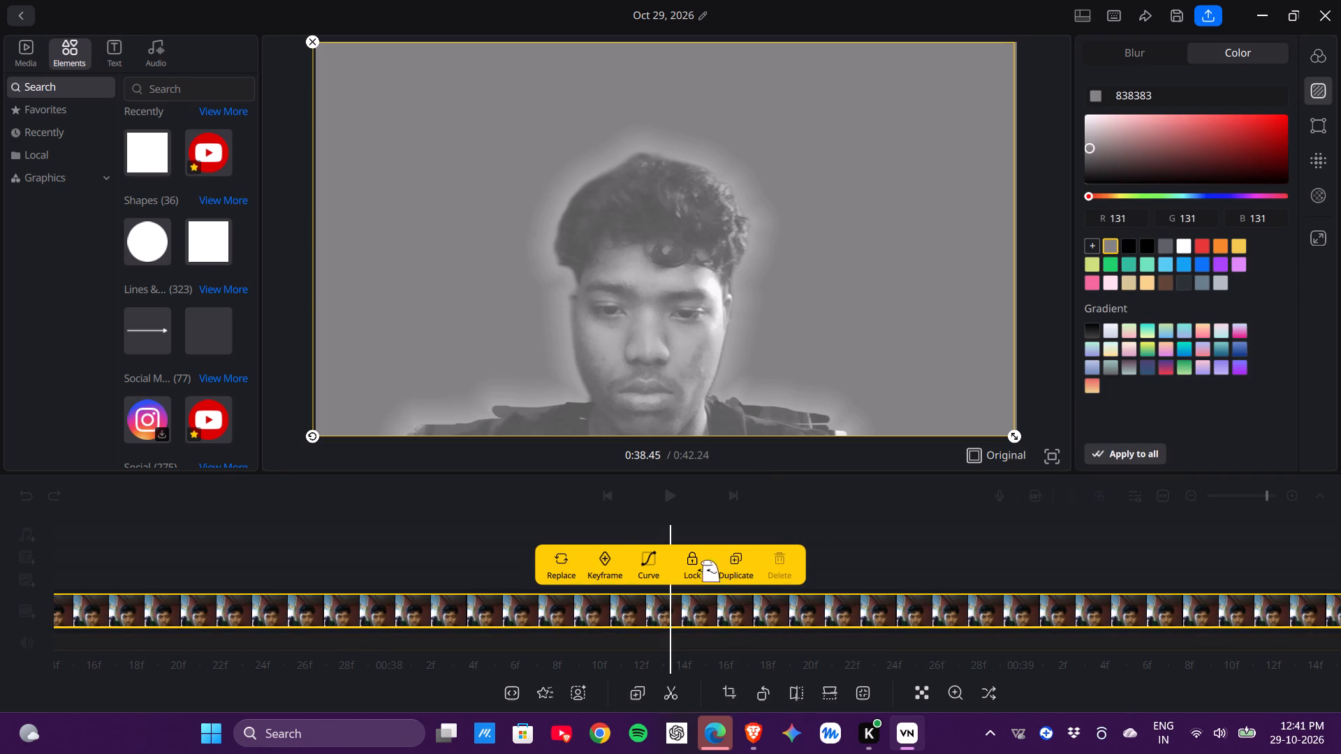
left_click(610, 553)
left_click_drag(756, 606, 755, 606)
left_click_drag(755, 606, 1340, 597)
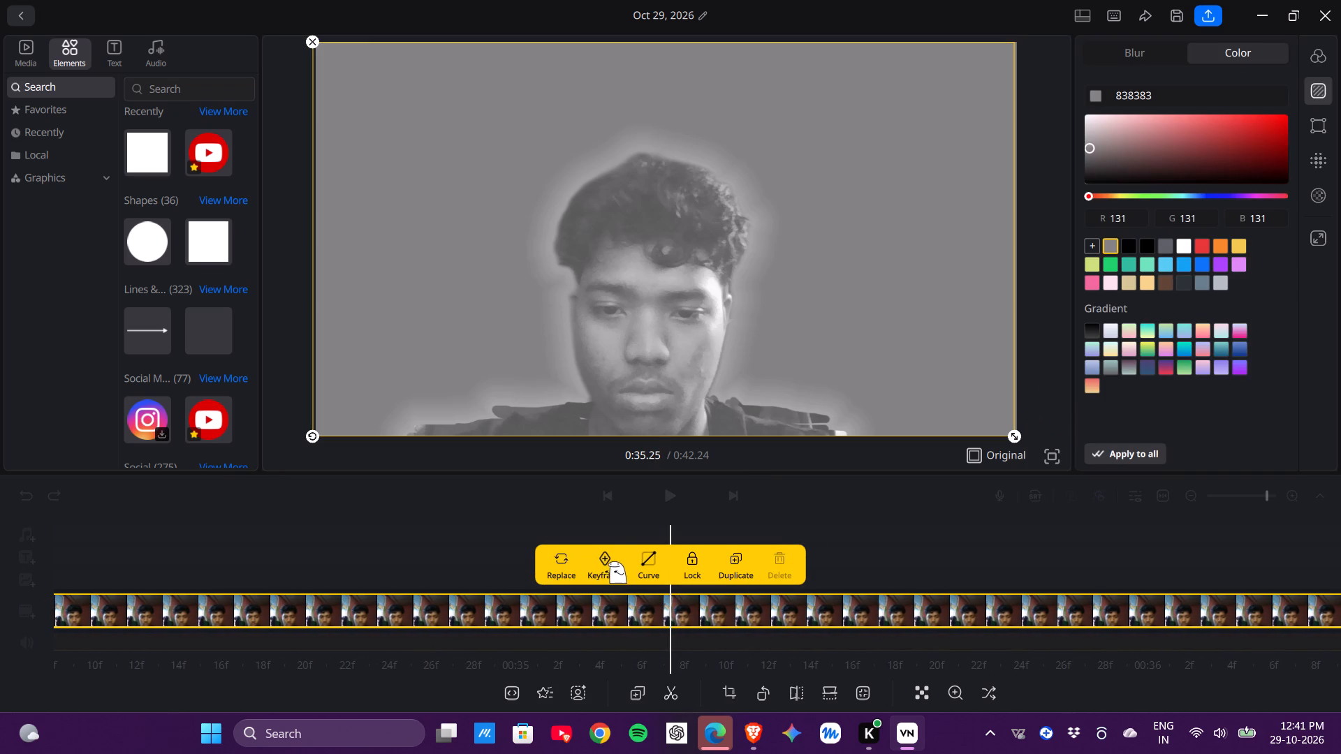
left_click(604, 558)
At 0:35.65, move the main clip upward until only its bottom strip remains in the frame.
left_click(923, 612)
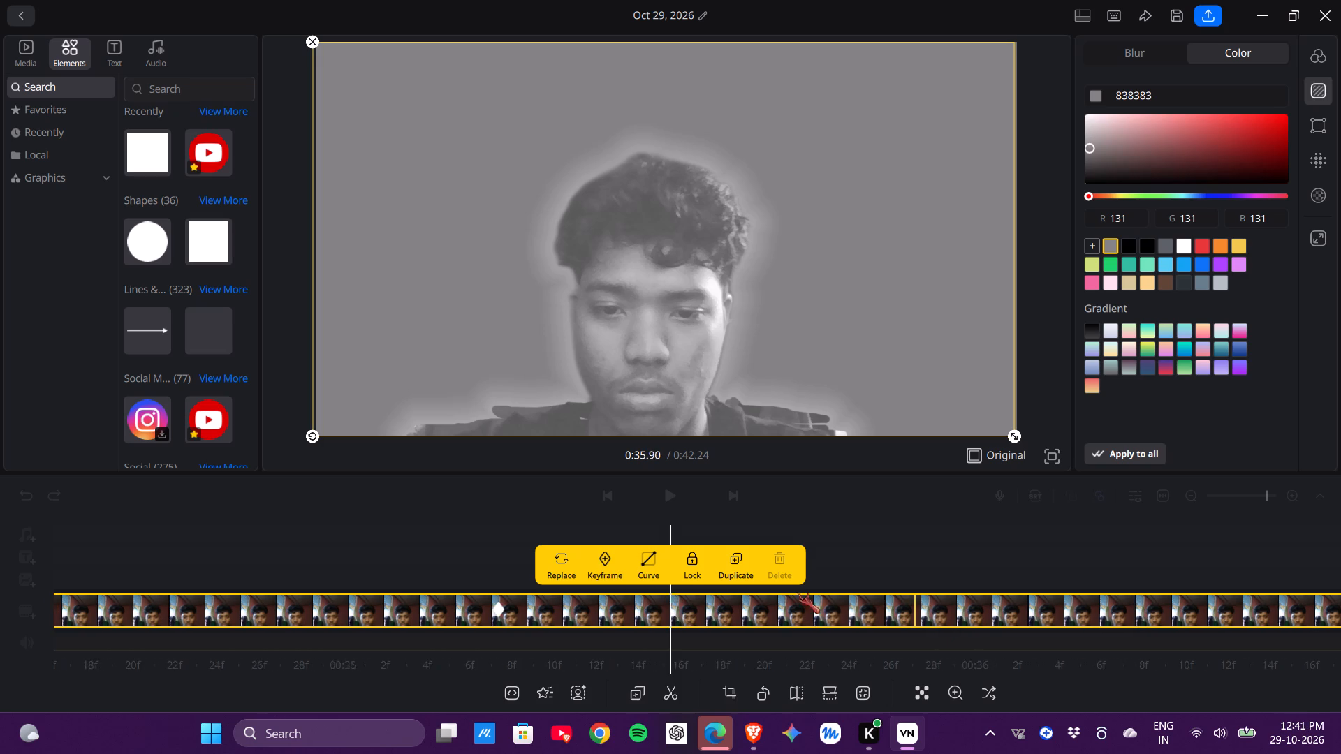
left_click_drag(620, 357, 752, 36)
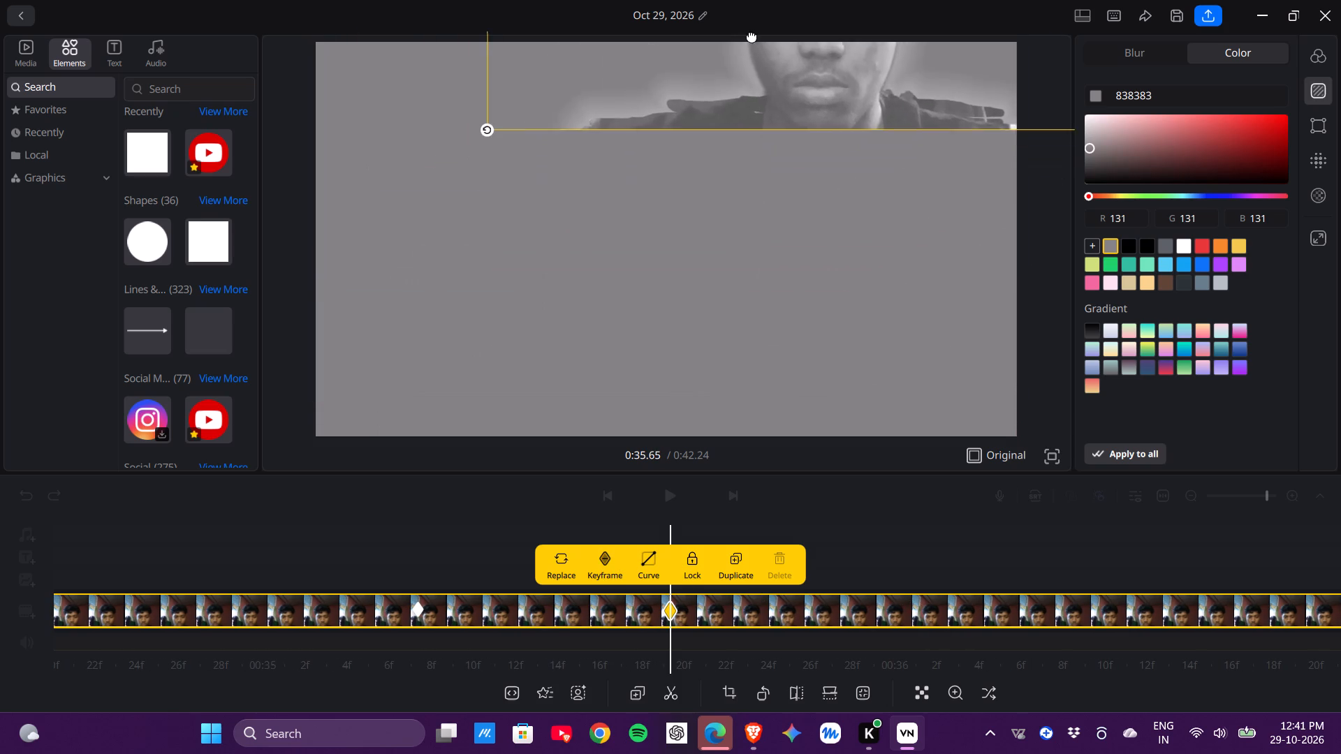
left_click_drag(752, 36, 661, 0)
Apply the Back curve to the main clip's keyframe animation following 0:35.65.
left_click(643, 553)
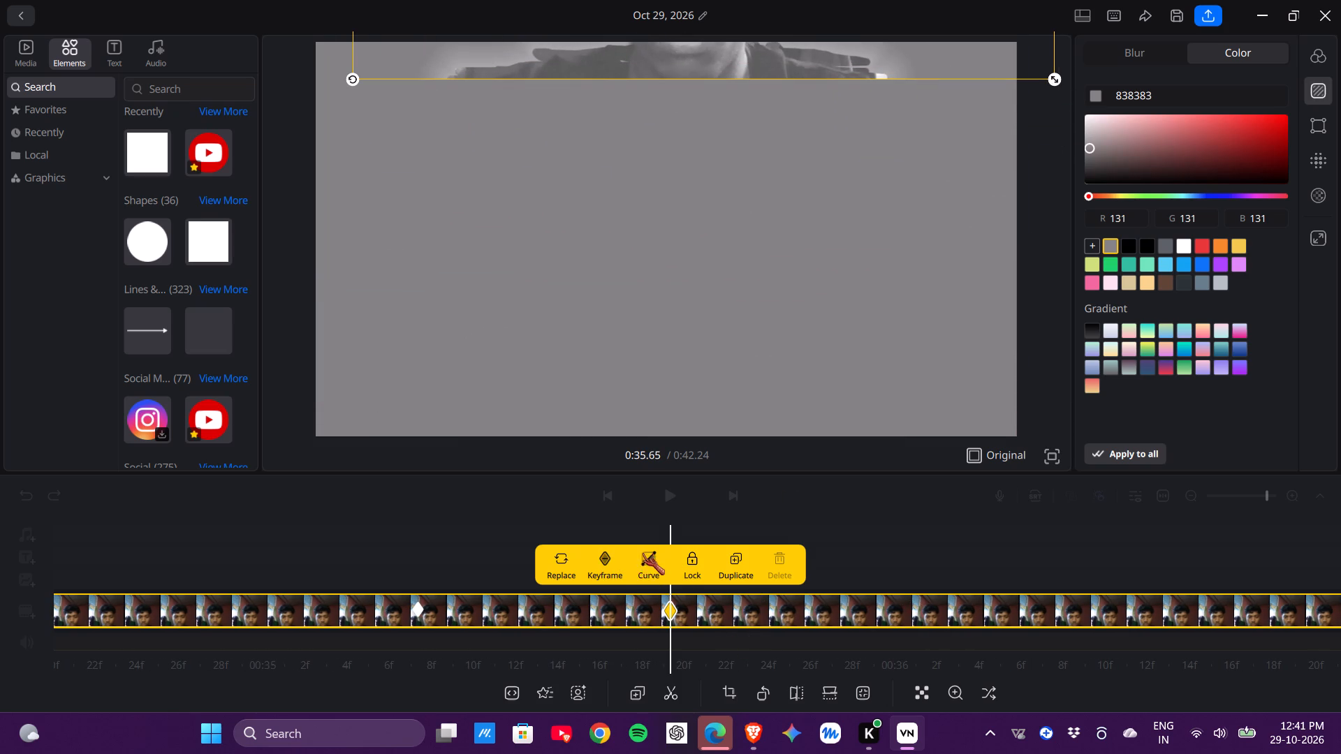
left_click(664, 609)
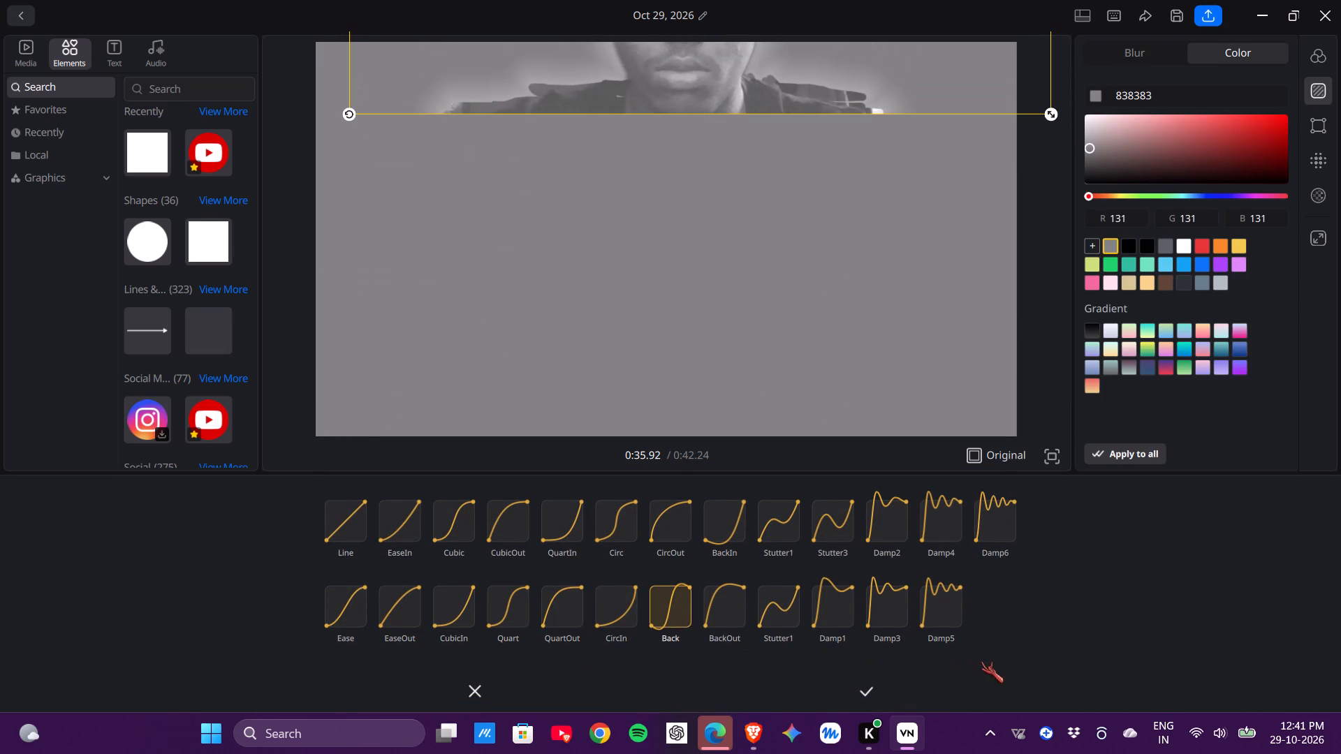
left_click(868, 690)
Play the project from 0:34.60 to review the new upward move and return, and stop just past 0:37.
left_click_drag(666, 590, 908, 568)
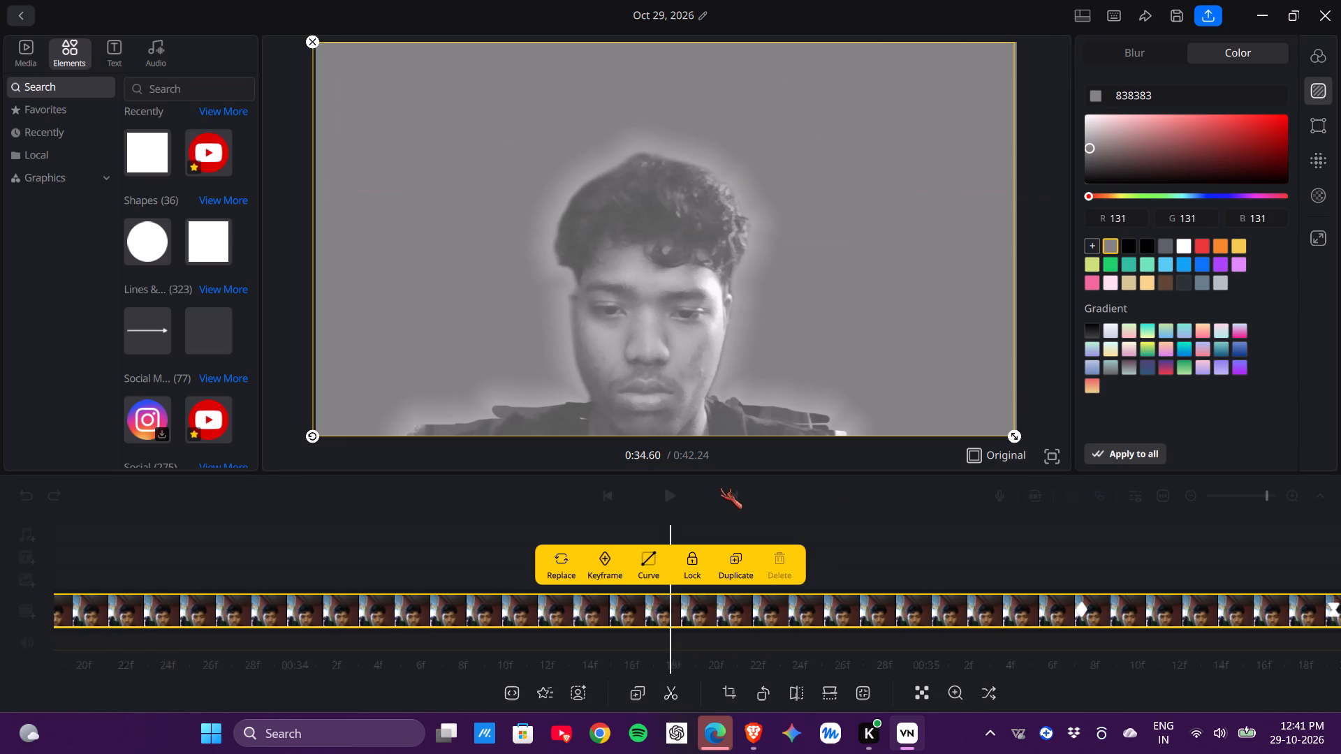
left_click(669, 490)
left_click(669, 489)
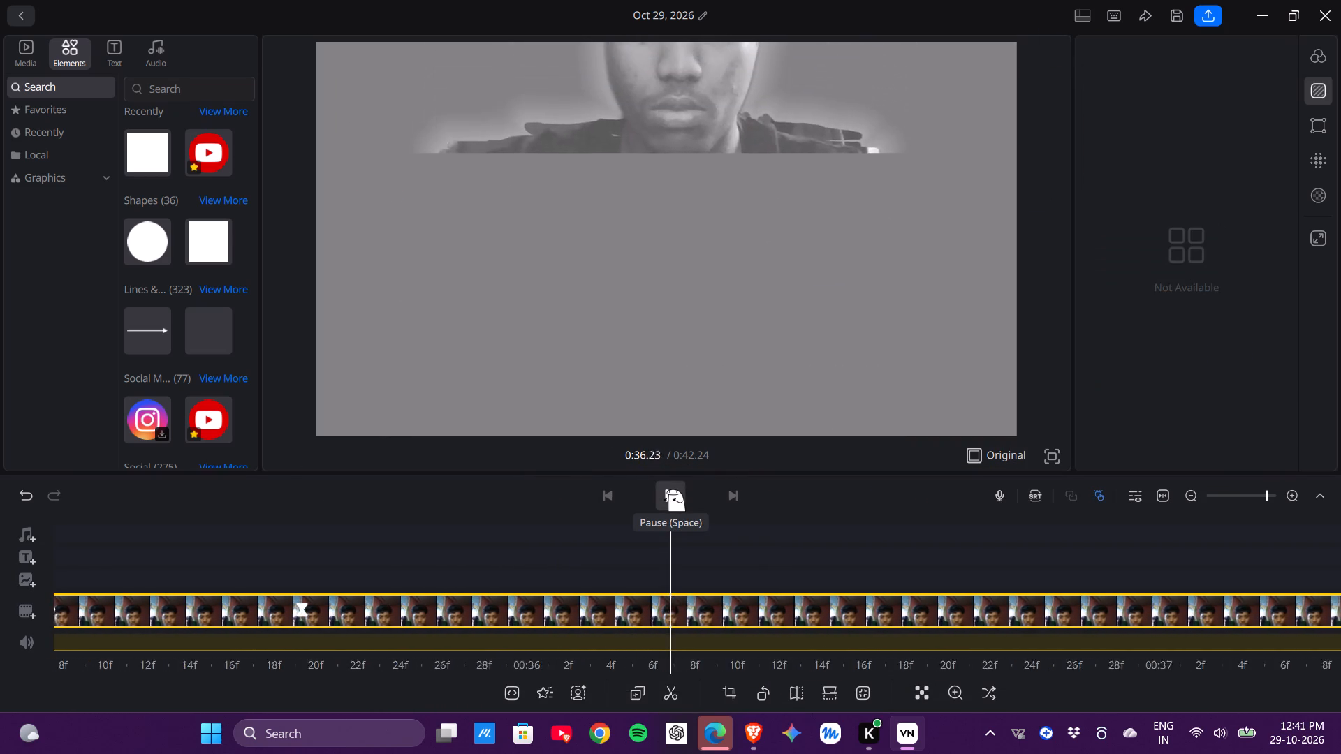
left_click(669, 489)
At 0:40.15, add a magnifier to the main clip with the eared Style2 frame.
left_click_drag(984, 632, 982, 631)
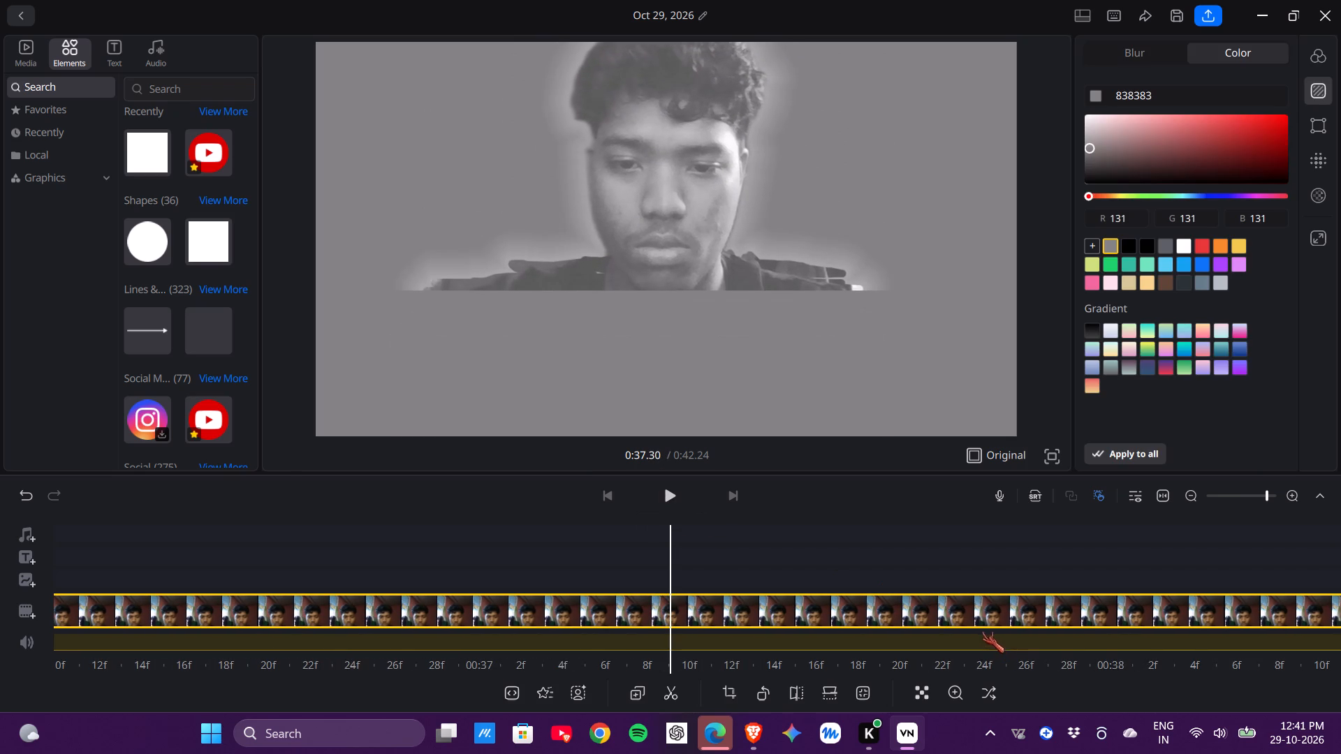
left_click_drag(982, 631, 742, 670)
left_click_drag(981, 649, 785, 660)
left_click_drag(992, 626, 856, 631)
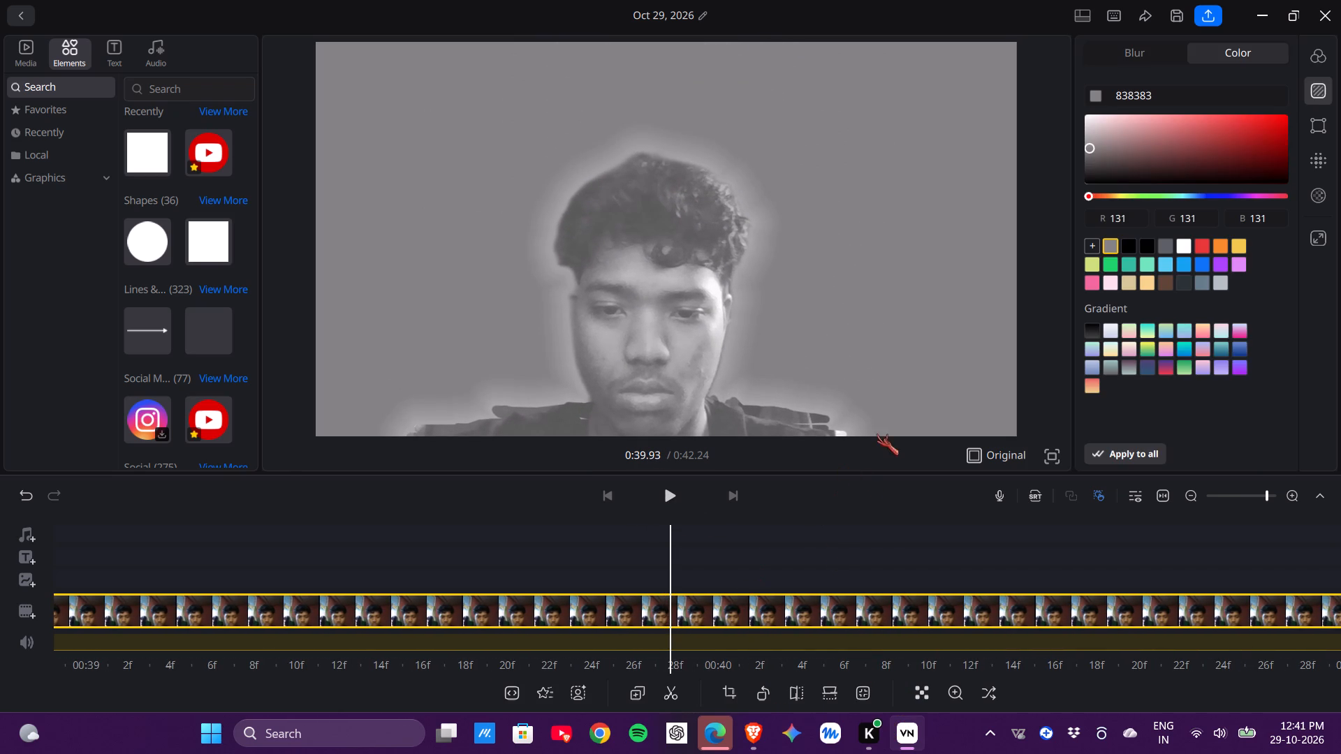
left_click_drag(900, 616, 837, 627)
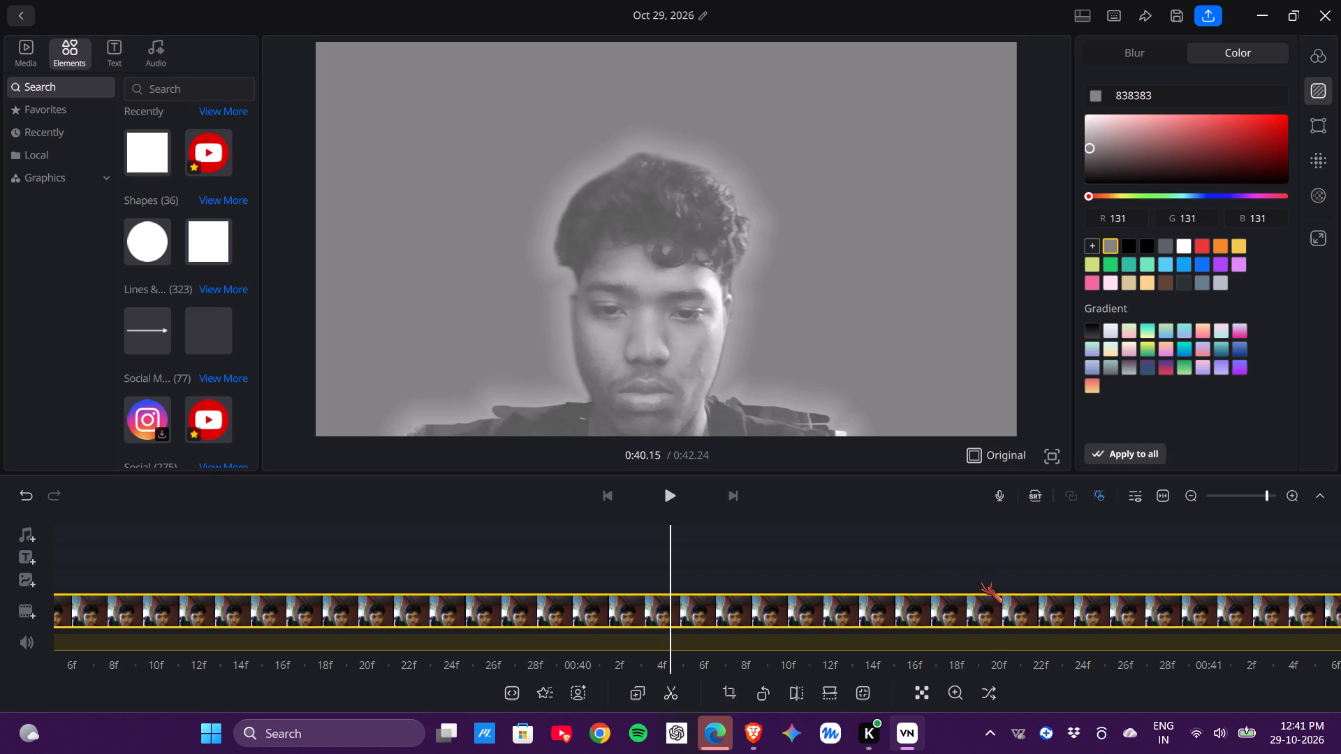
left_click(942, 686)
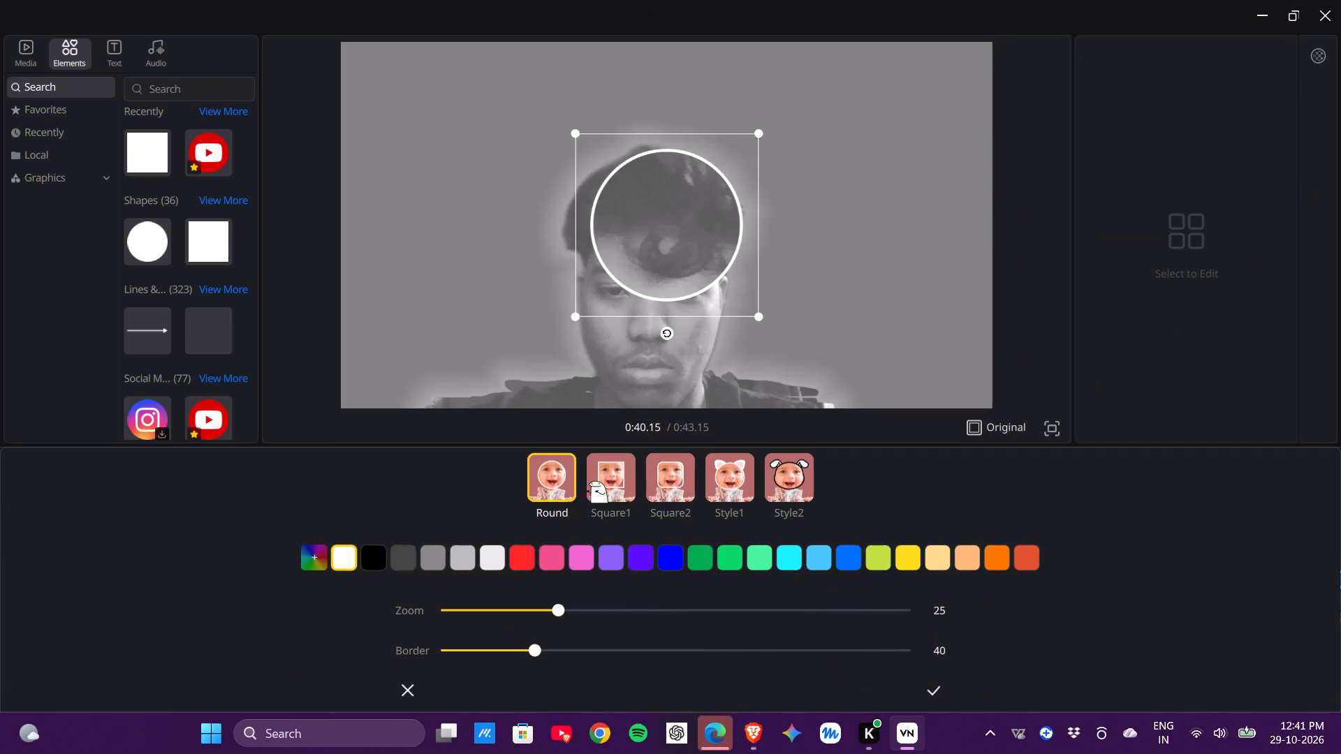
left_click(779, 470)
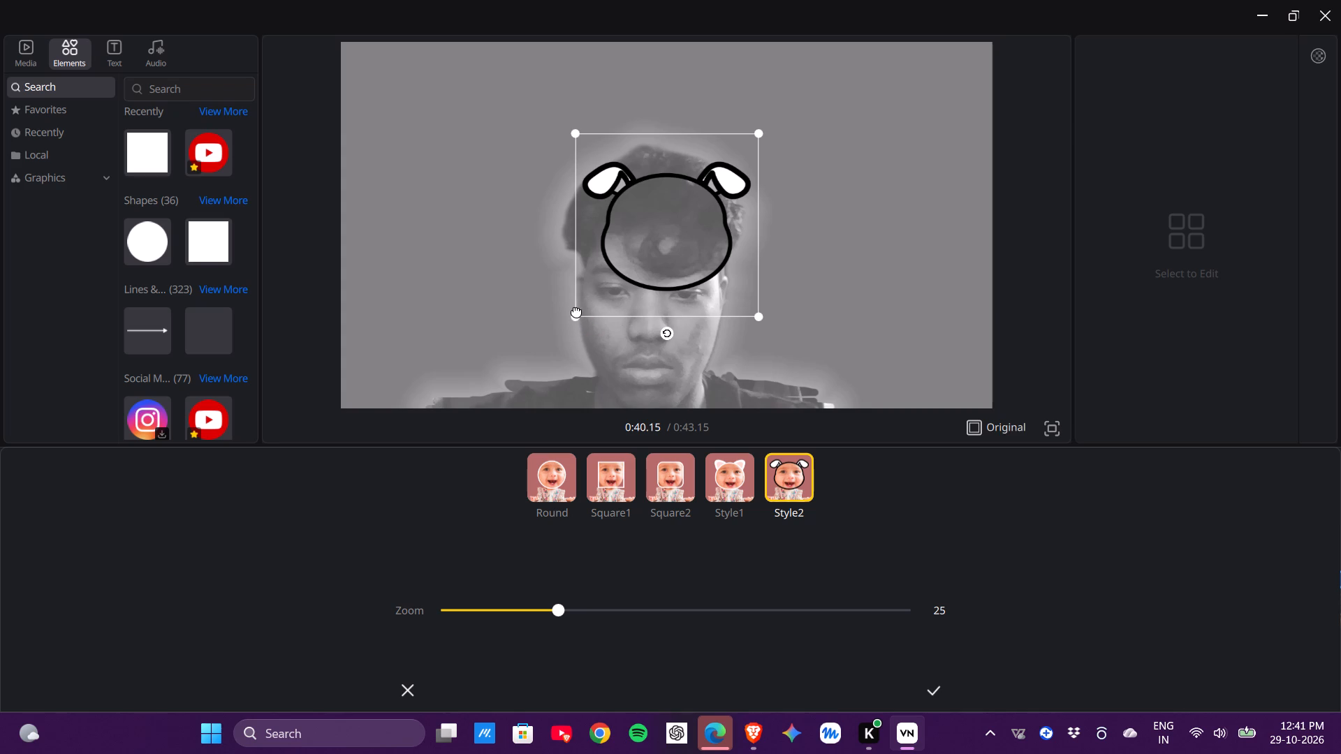
Enlarge the eared magnifier until it spans nearly the whole frame and position it over the subject's head.
left_click_drag(576, 322, 517, 410)
left_click_drag(572, 314, 147, 641)
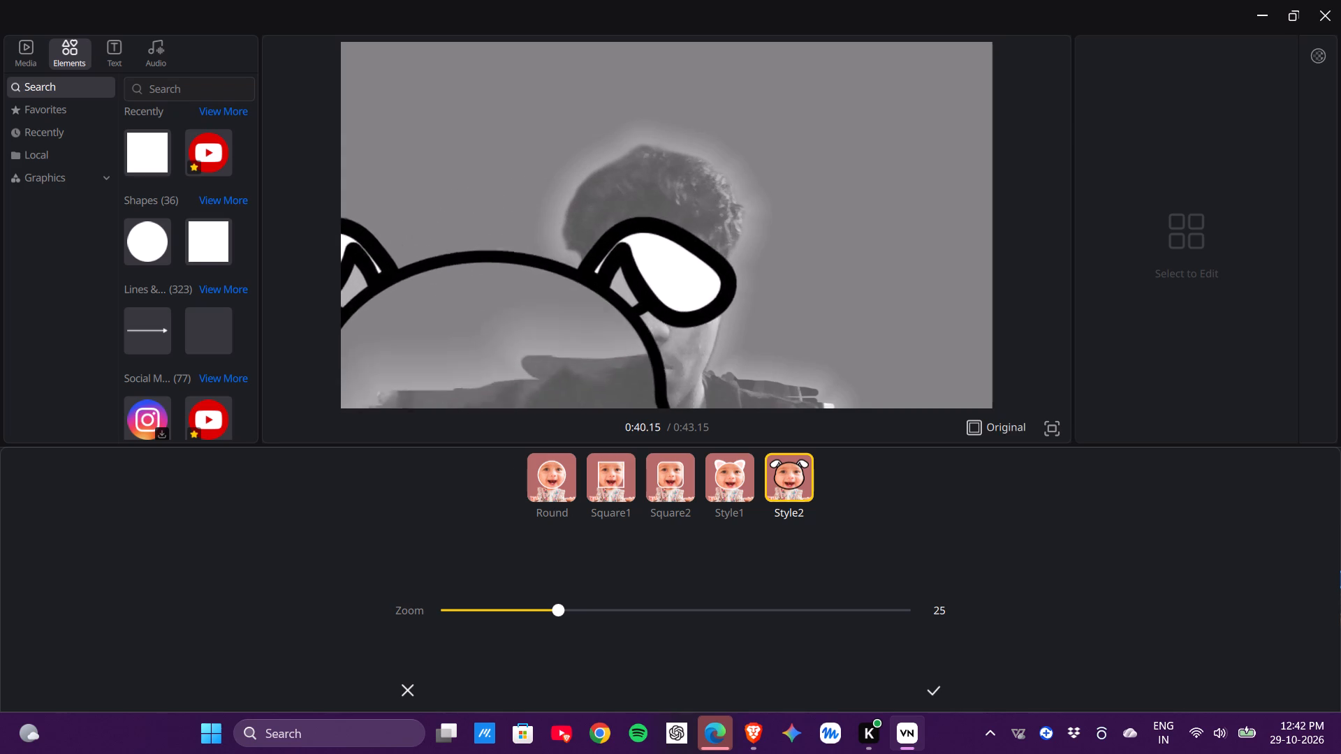
left_click_drag(147, 641, 24, 727)
left_click_drag(508, 345, 643, 247)
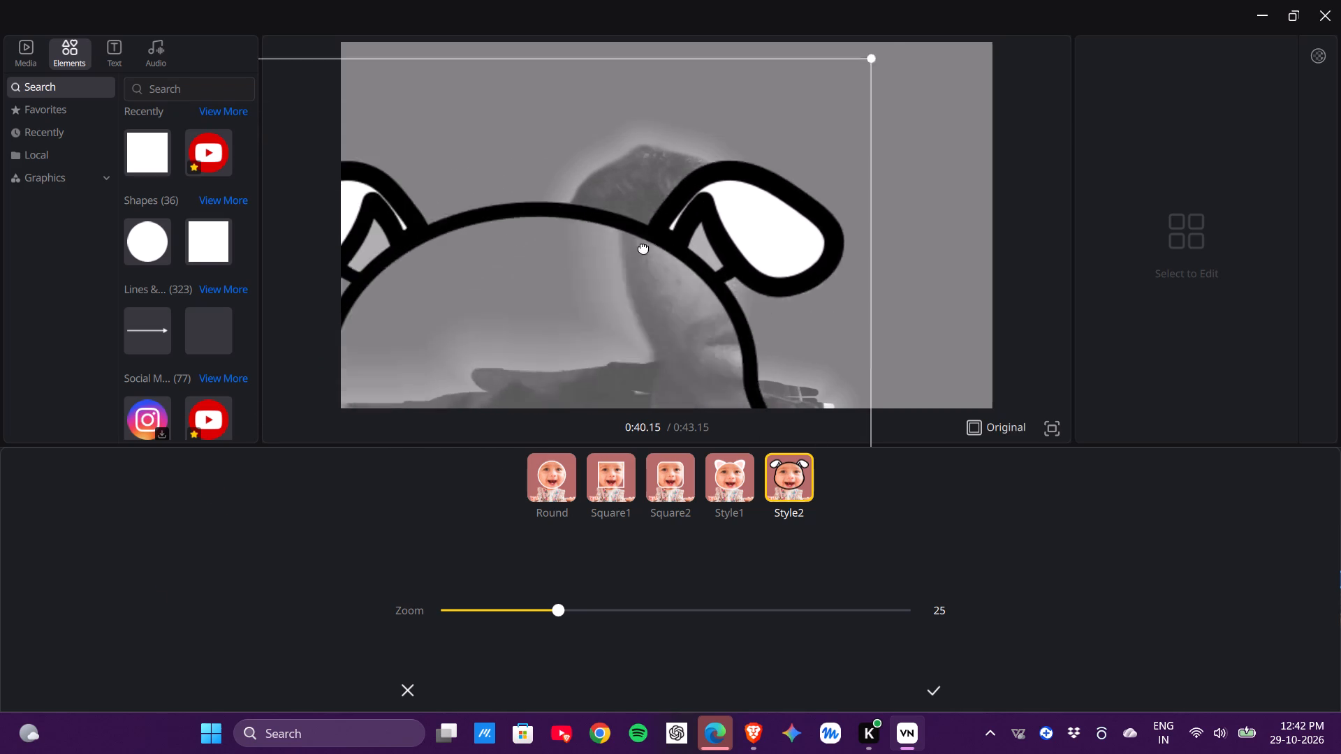
left_click_drag(643, 247, 729, 130)
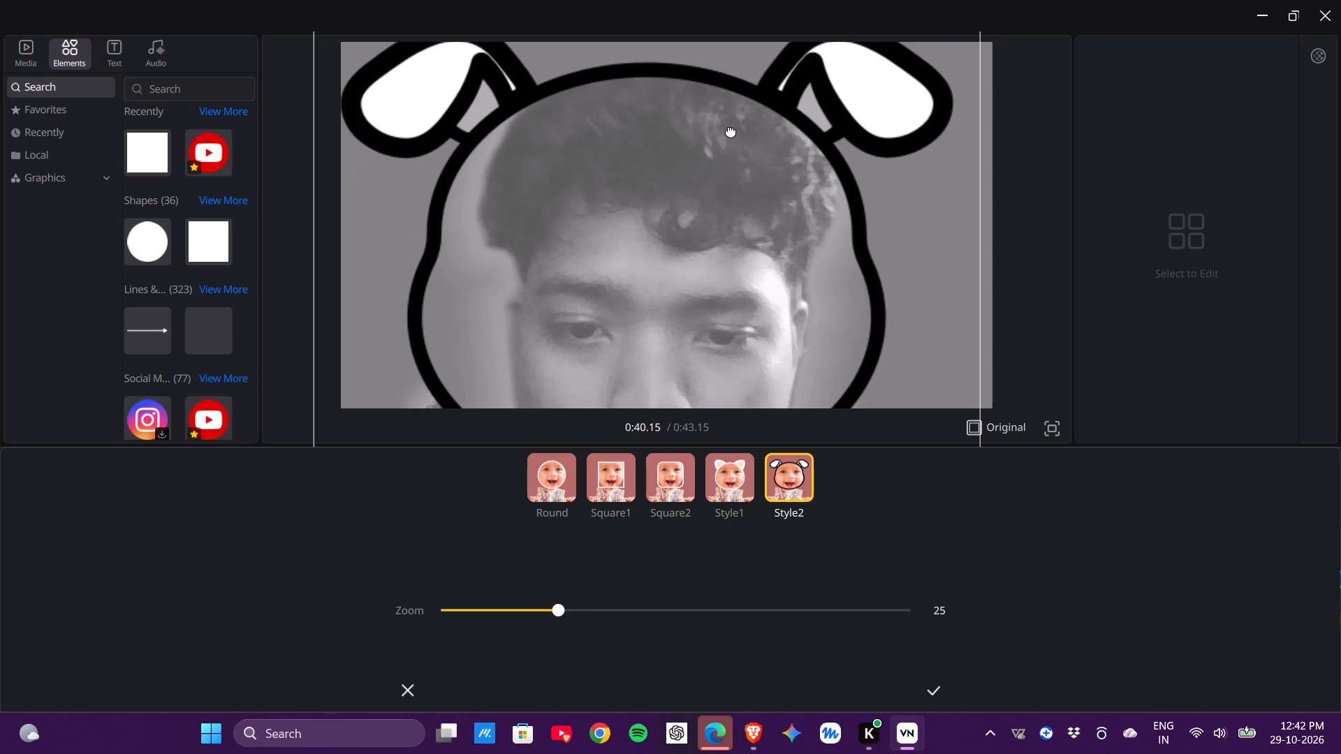
left_click_drag(807, 245, 812, 230)
left_click_drag(997, 448, 1023, 463)
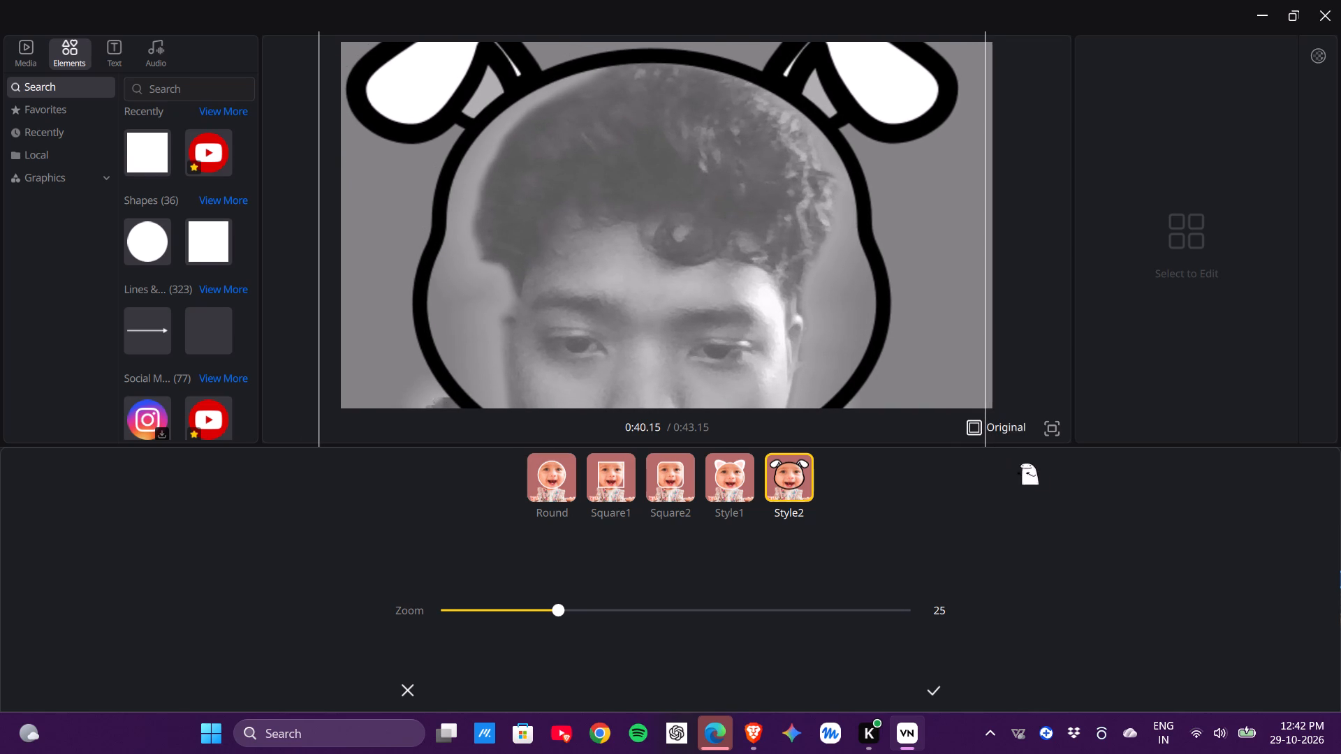
left_click_drag(1023, 463, 1029, 466)
Try the magnifier's zoom at its minimum, and set it to 100.
left_click_drag(556, 607, 313, 658)
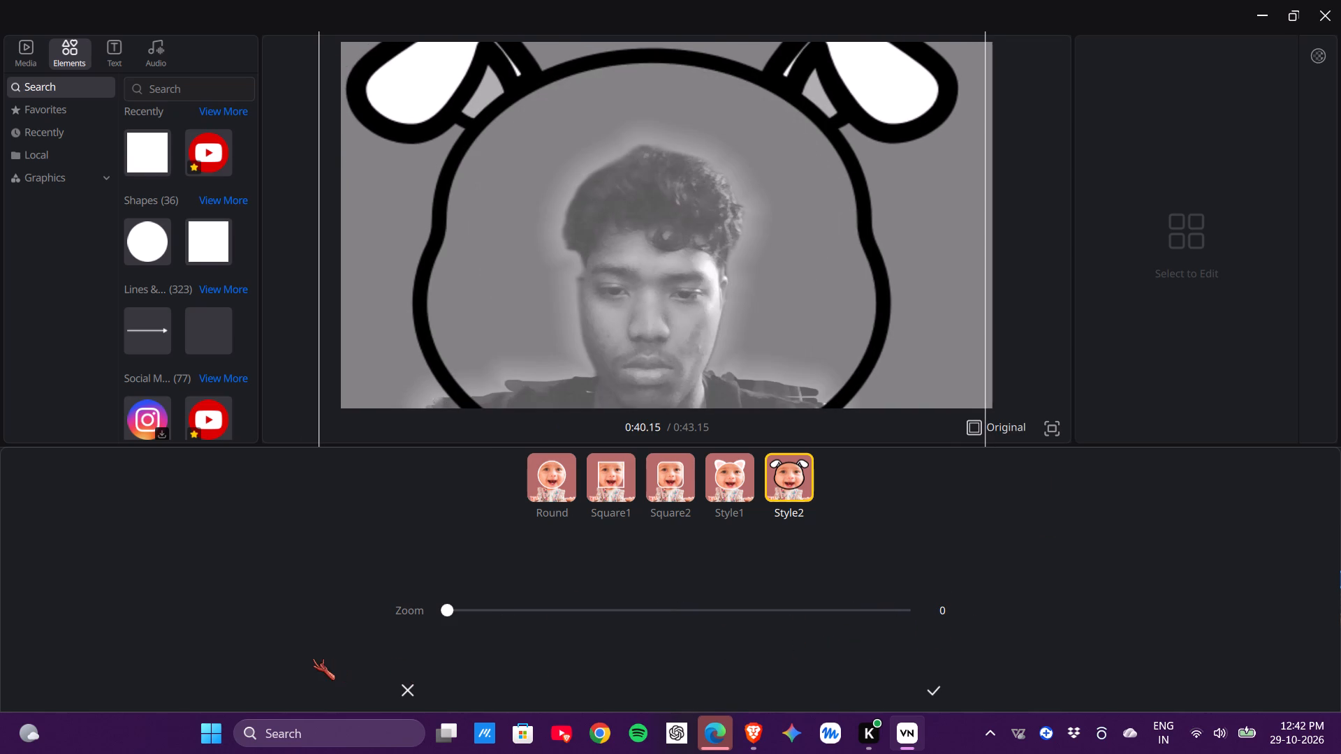
left_click_drag(313, 658, 247, 656)
left_click_drag(247, 656, 777, 628)
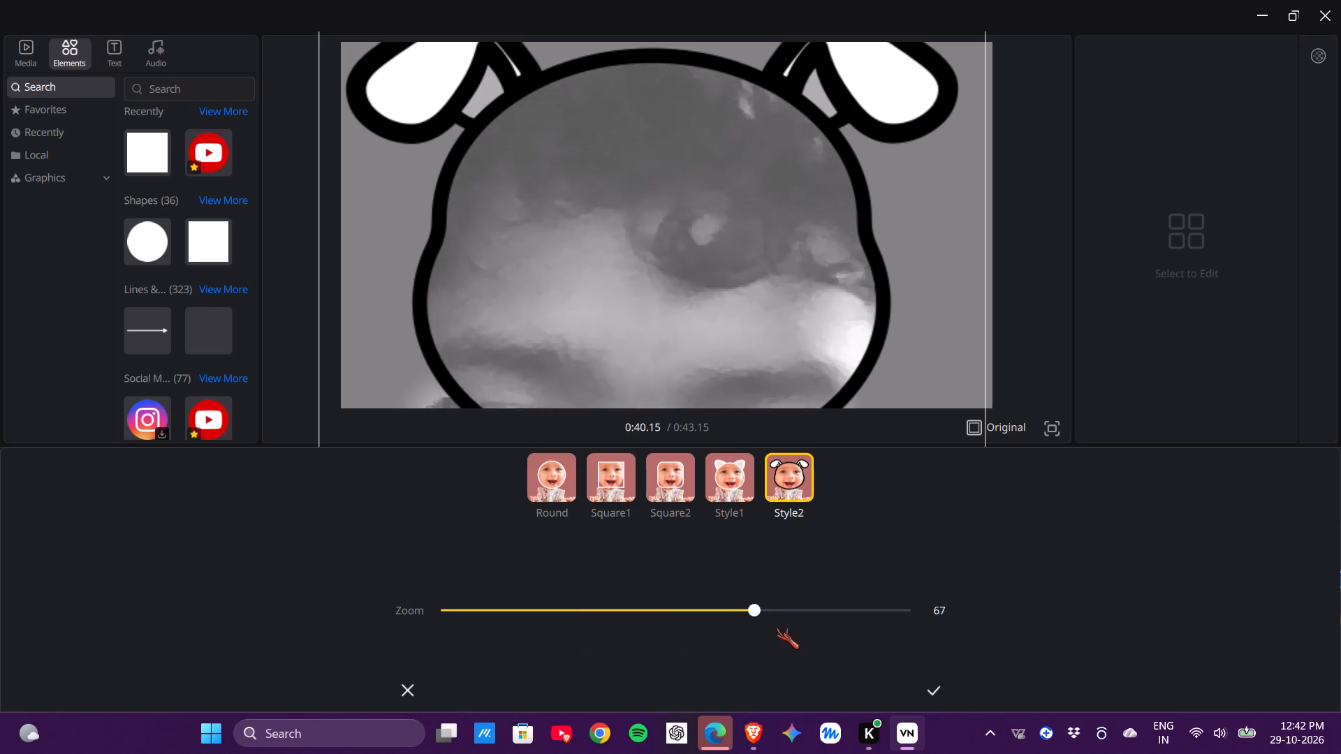
left_click_drag(777, 628, 1273, 582)
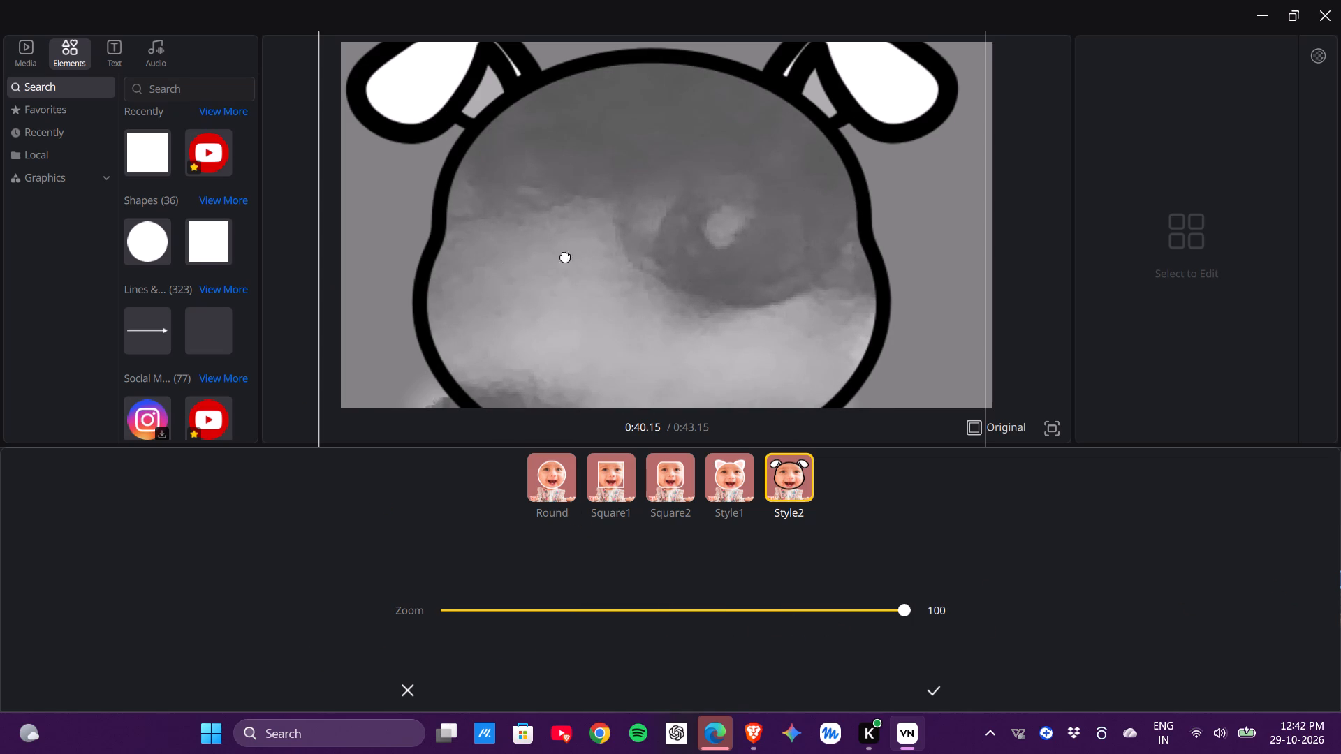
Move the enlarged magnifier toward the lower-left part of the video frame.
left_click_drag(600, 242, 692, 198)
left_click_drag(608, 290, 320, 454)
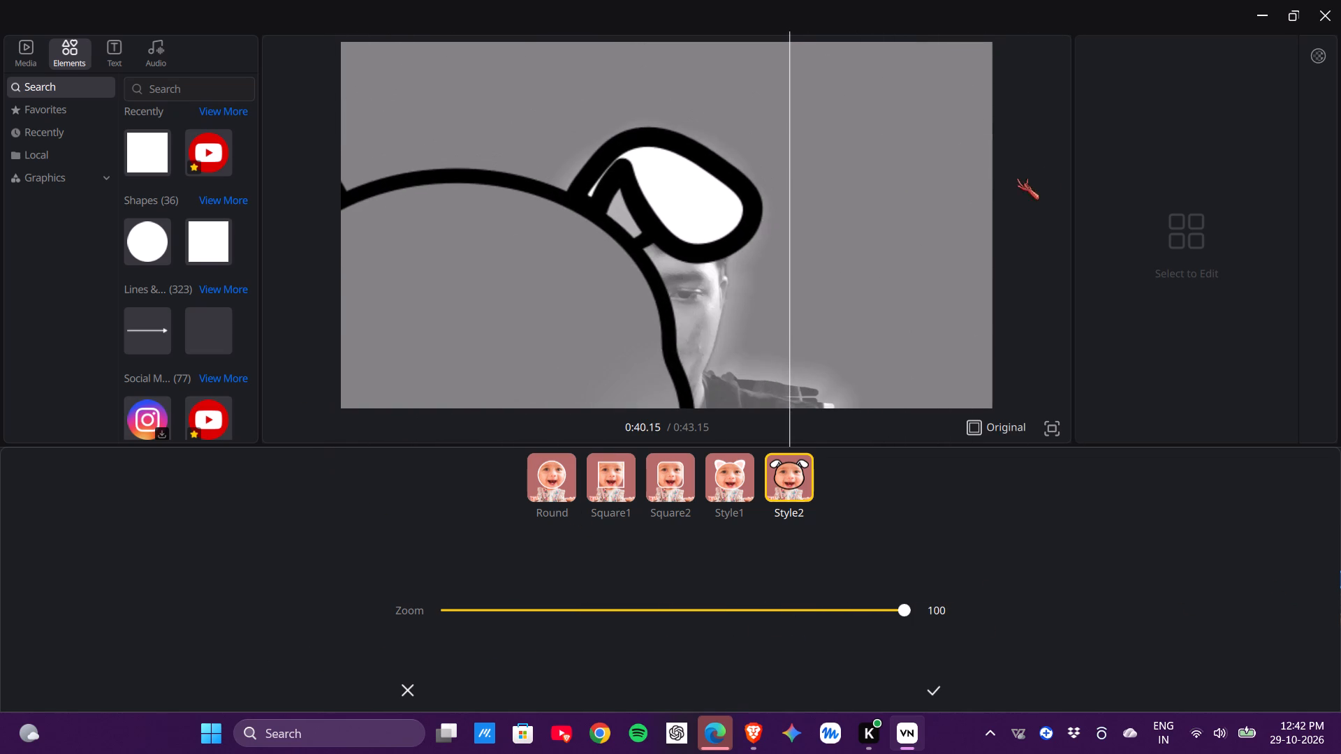
At 0:40.15, shift the main clip to the right and slightly up within the frame.
left_click_drag(963, 219, 980, 209)
left_click_drag(569, 357, 668, 314)
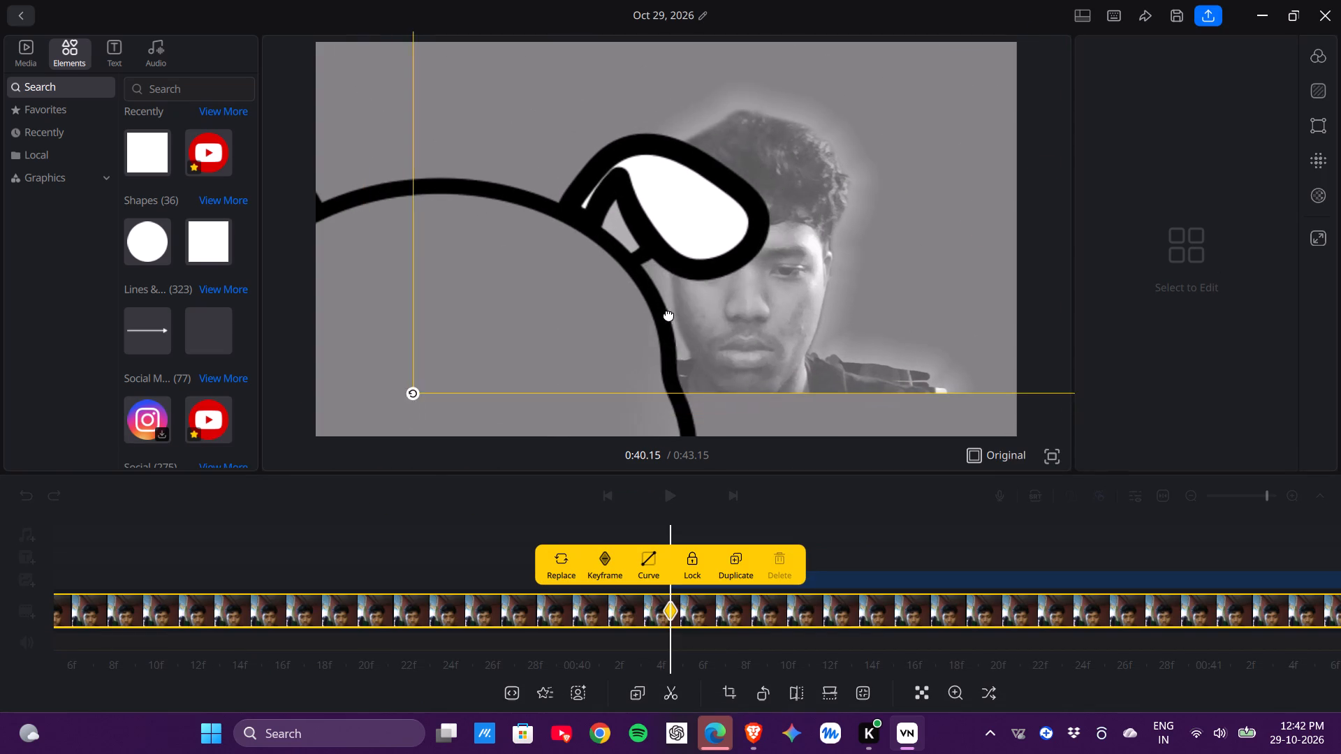
left_click_drag(668, 314, 645, 327)
left_click_drag(422, 377, 411, 392)
Move the magnifier back over the subject's face so that it enlarges one eye, and deselect it.
left_click(507, 269)
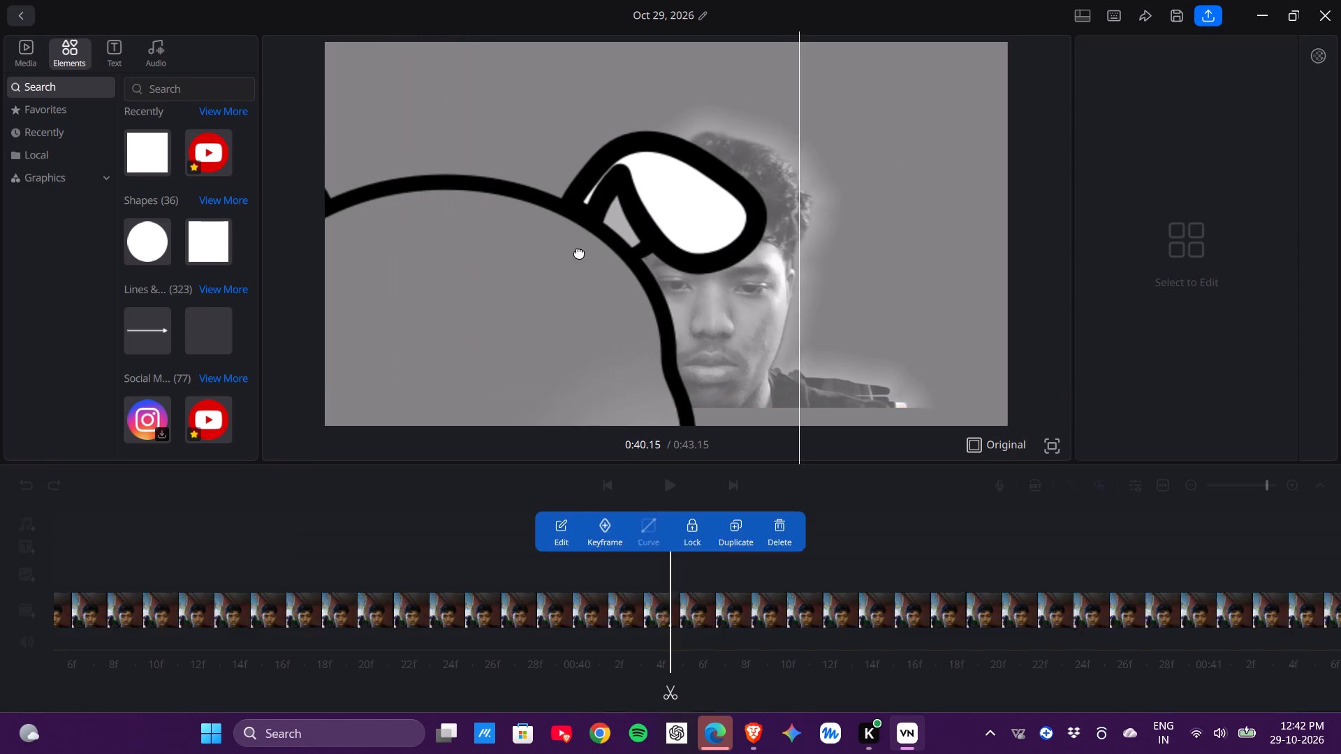
left_click(585, 252)
left_click(594, 269)
left_click_drag(671, 257, 816, 207)
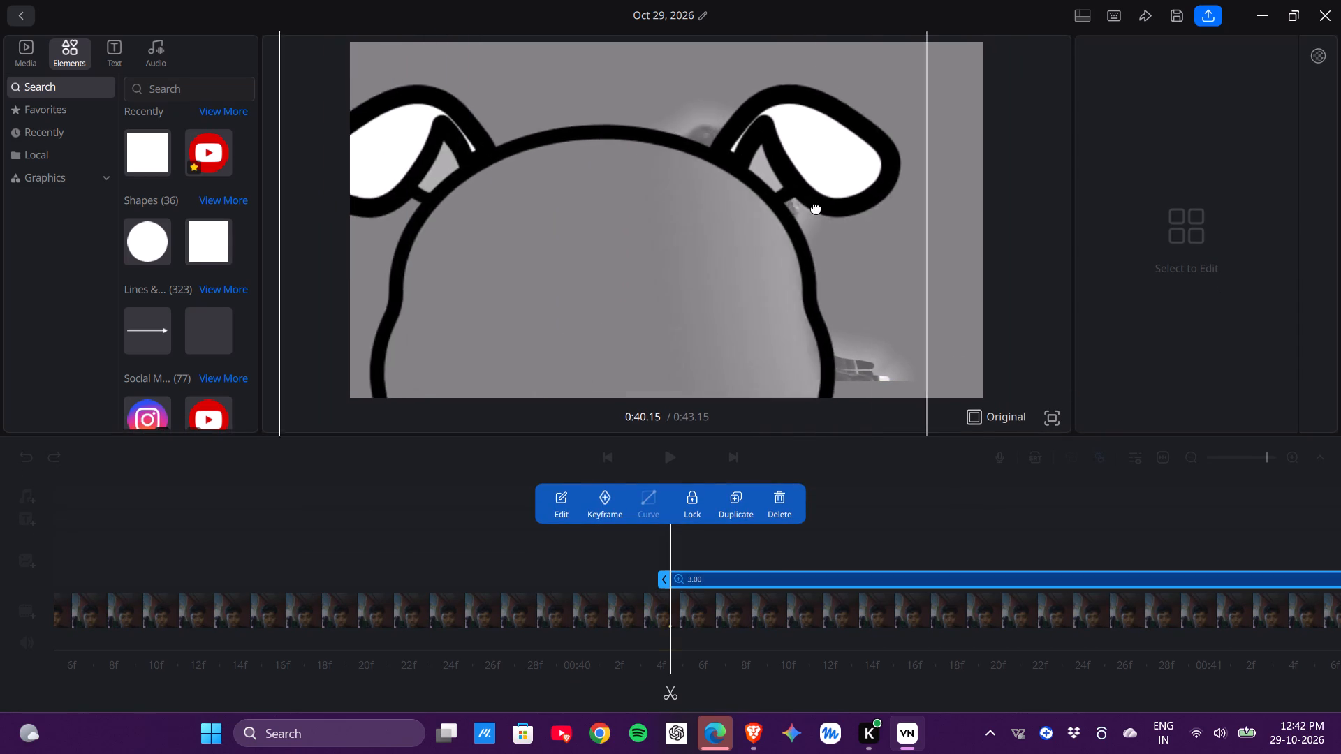
left_click_drag(816, 207, 884, 165)
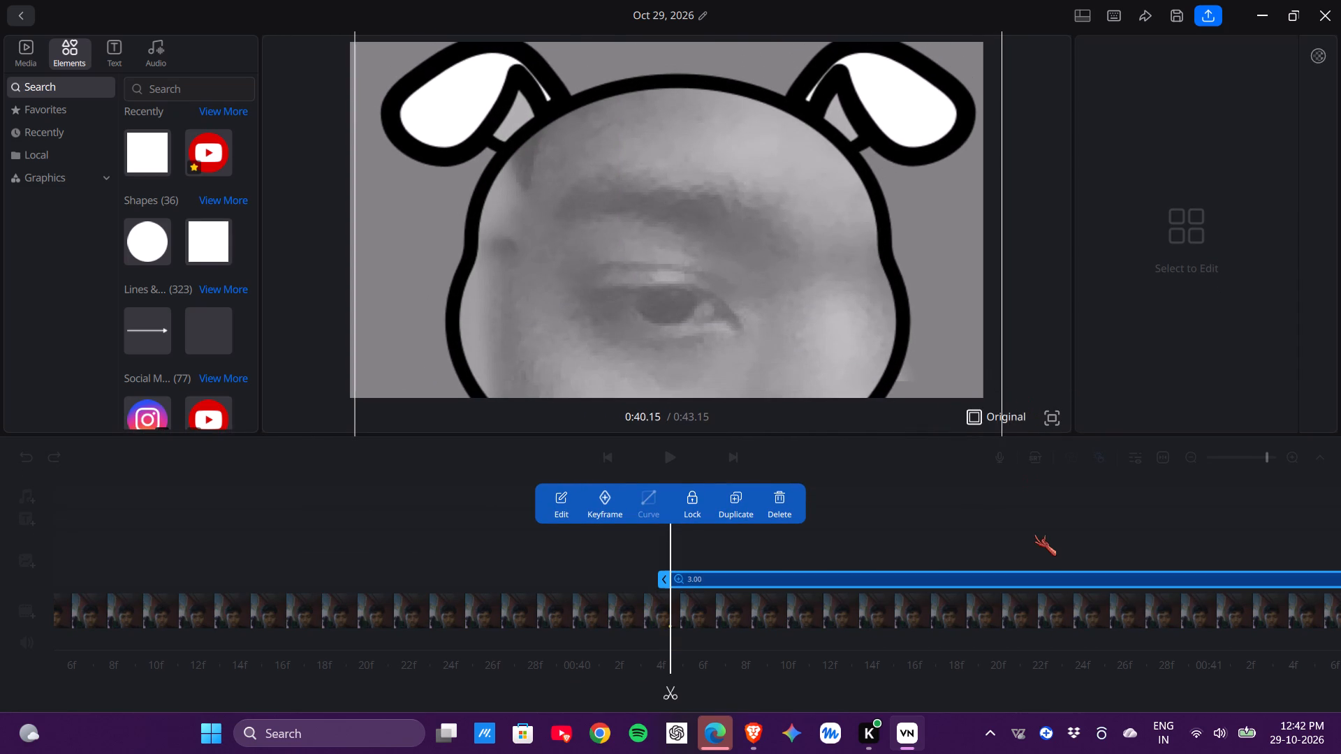
left_click(1035, 533)
Play the project from about 0:38.65 to review the clip's shift and the eared magnifier.
left_click_drag(501, 596, 1002, 602)
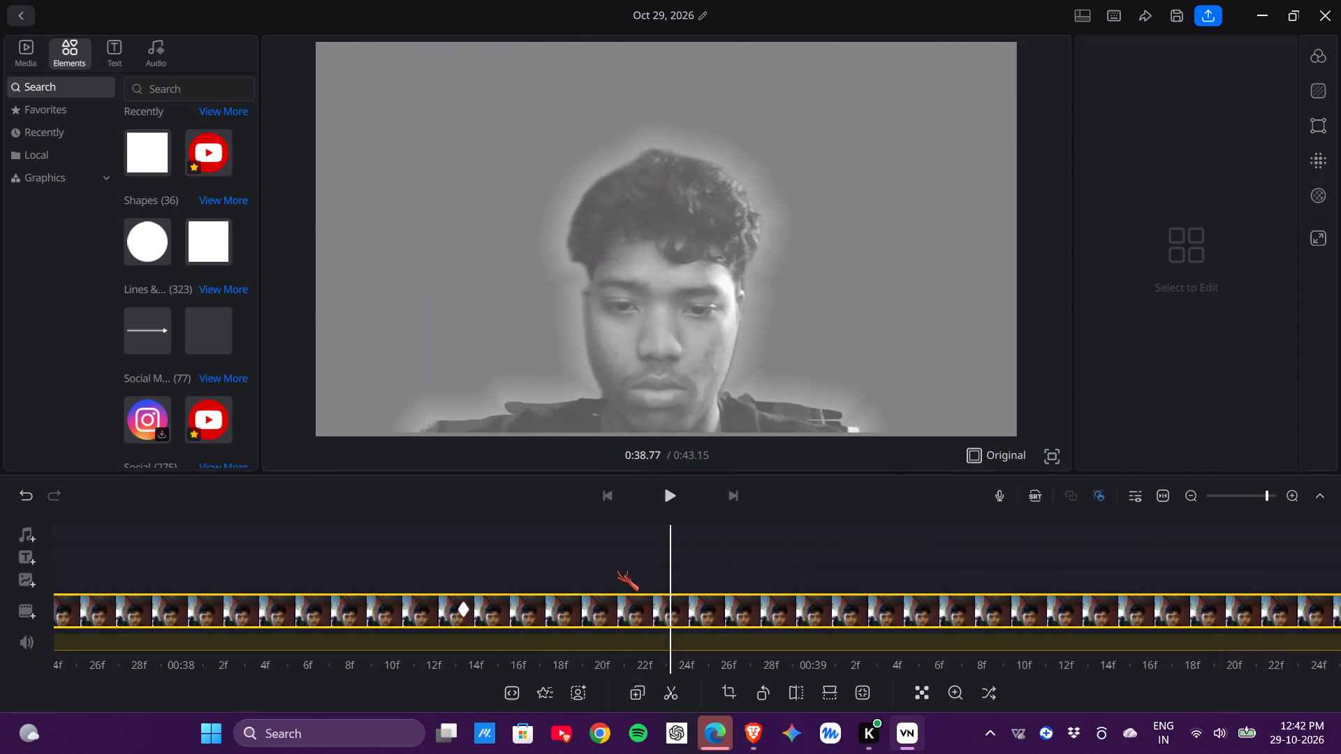
left_click(657, 493)
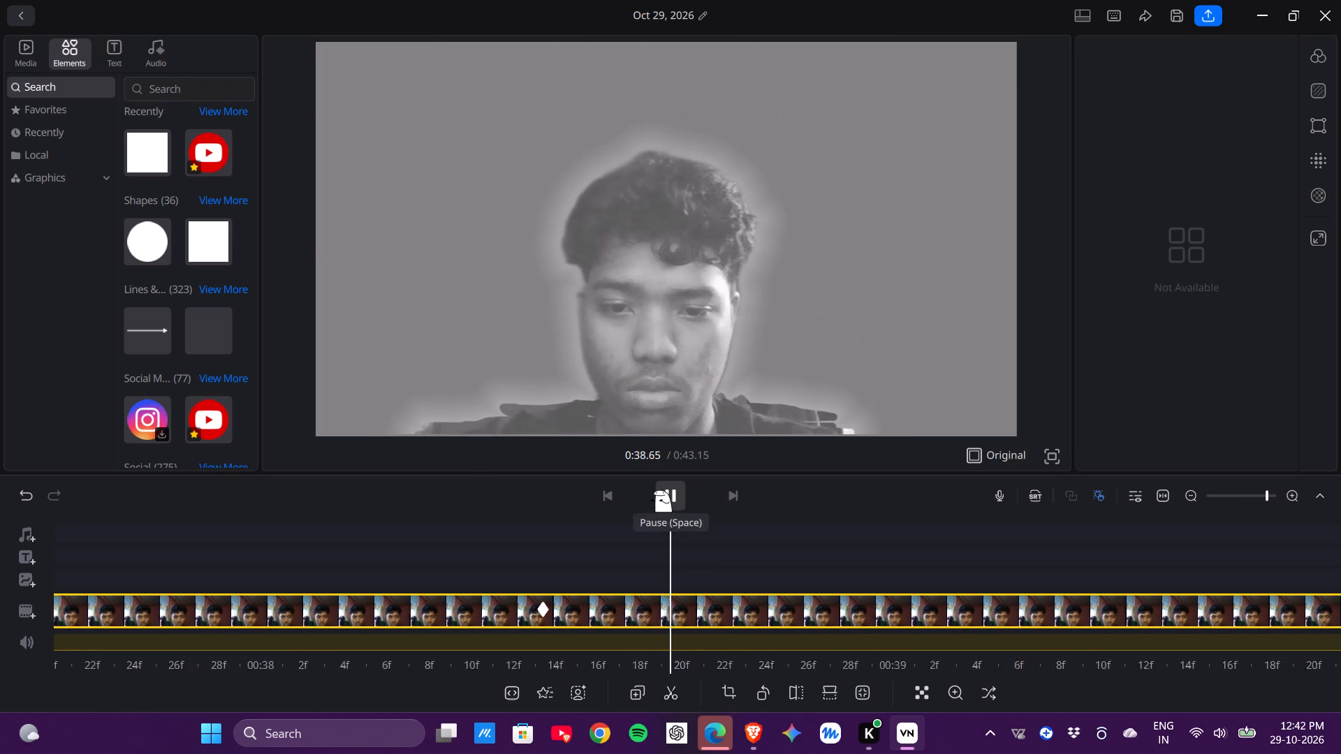
left_click(656, 490)
left_click(656, 490)
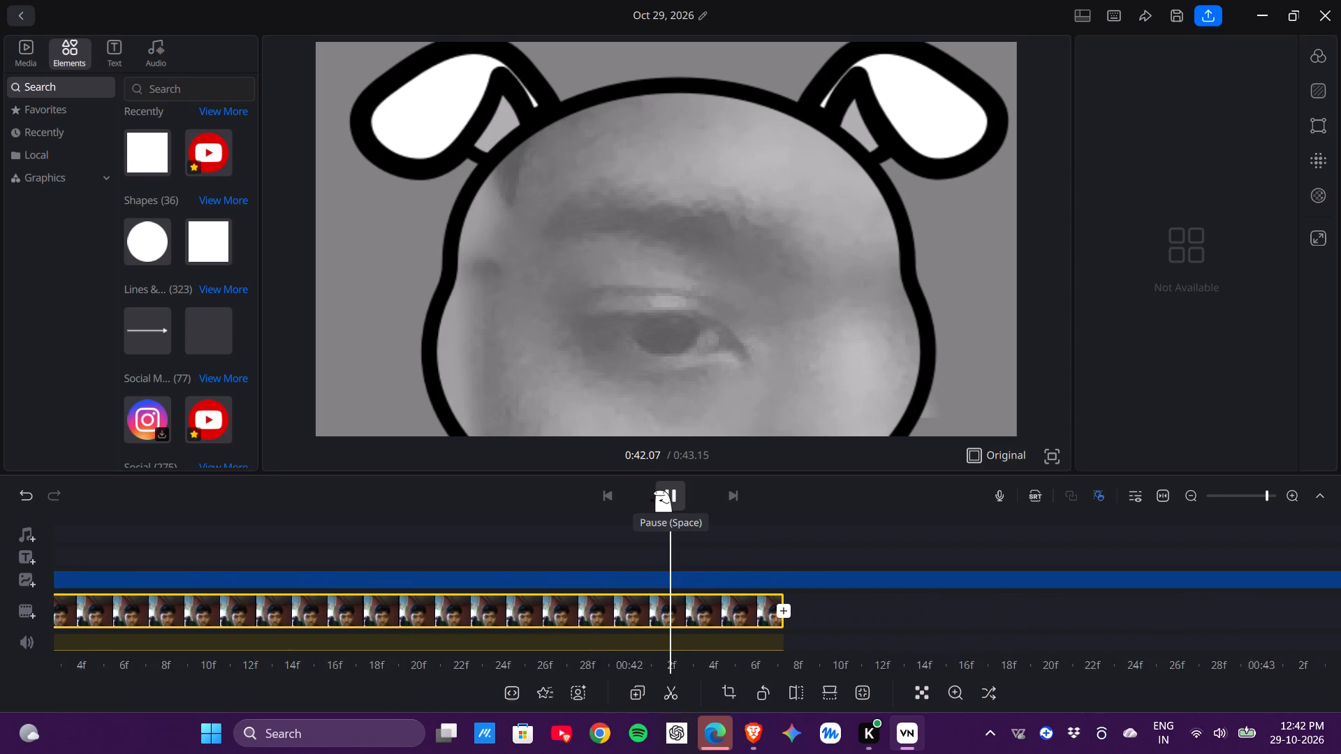
left_click(656, 490)
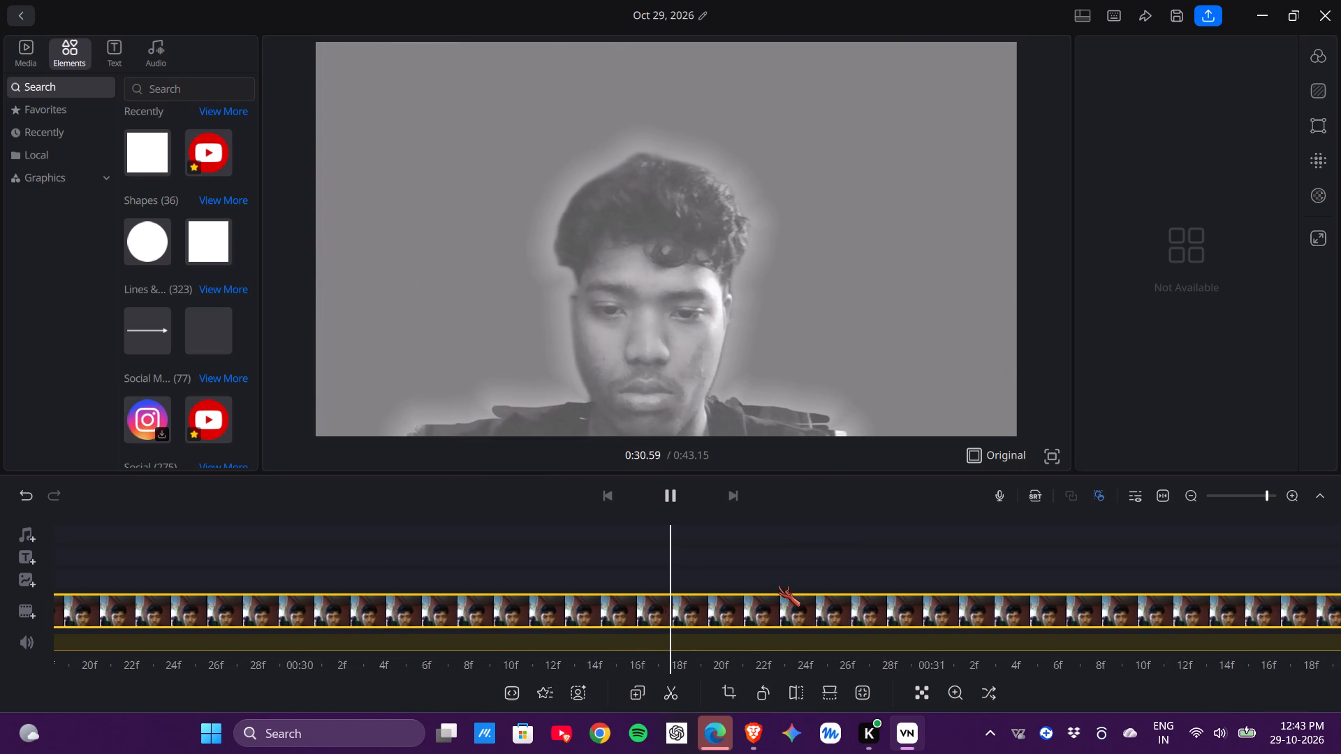
Apply the CircOut curve to the main clip's keyframe animation leading up to 0:40.15.
left_click(958, 221)
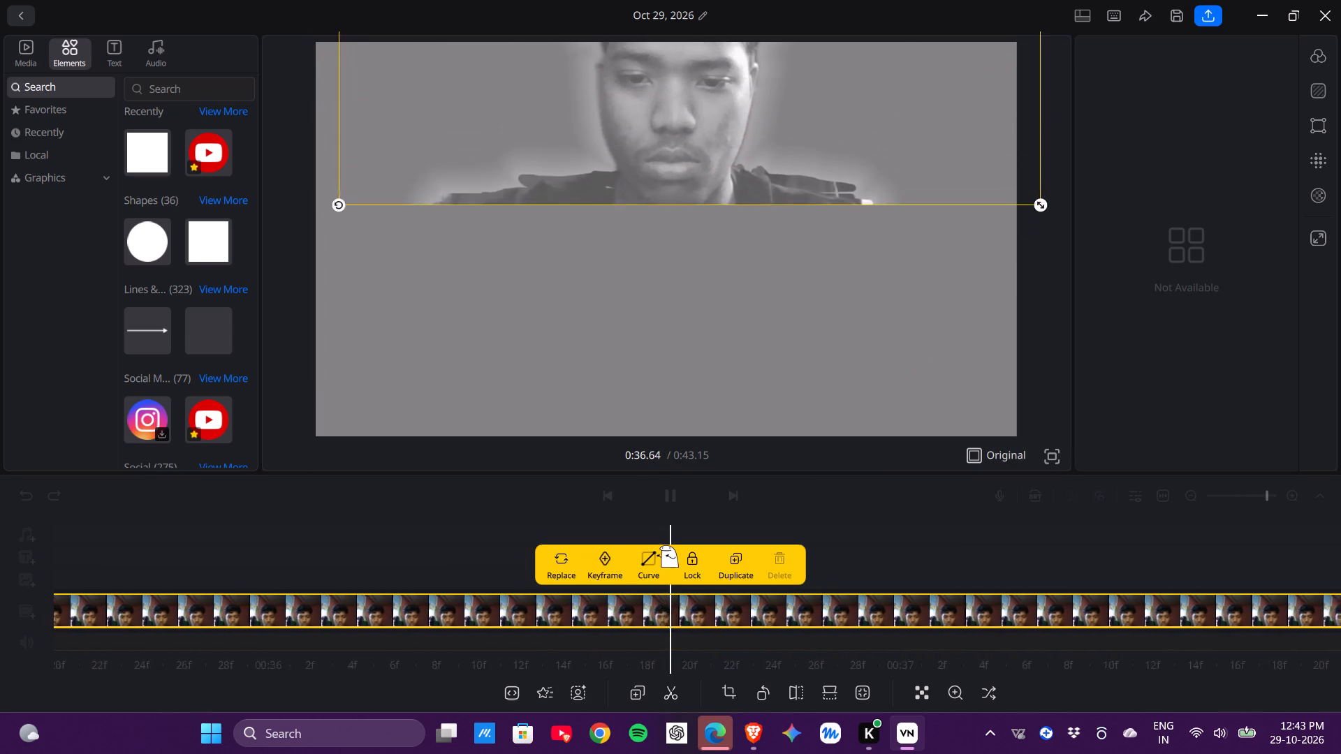
left_click(650, 559)
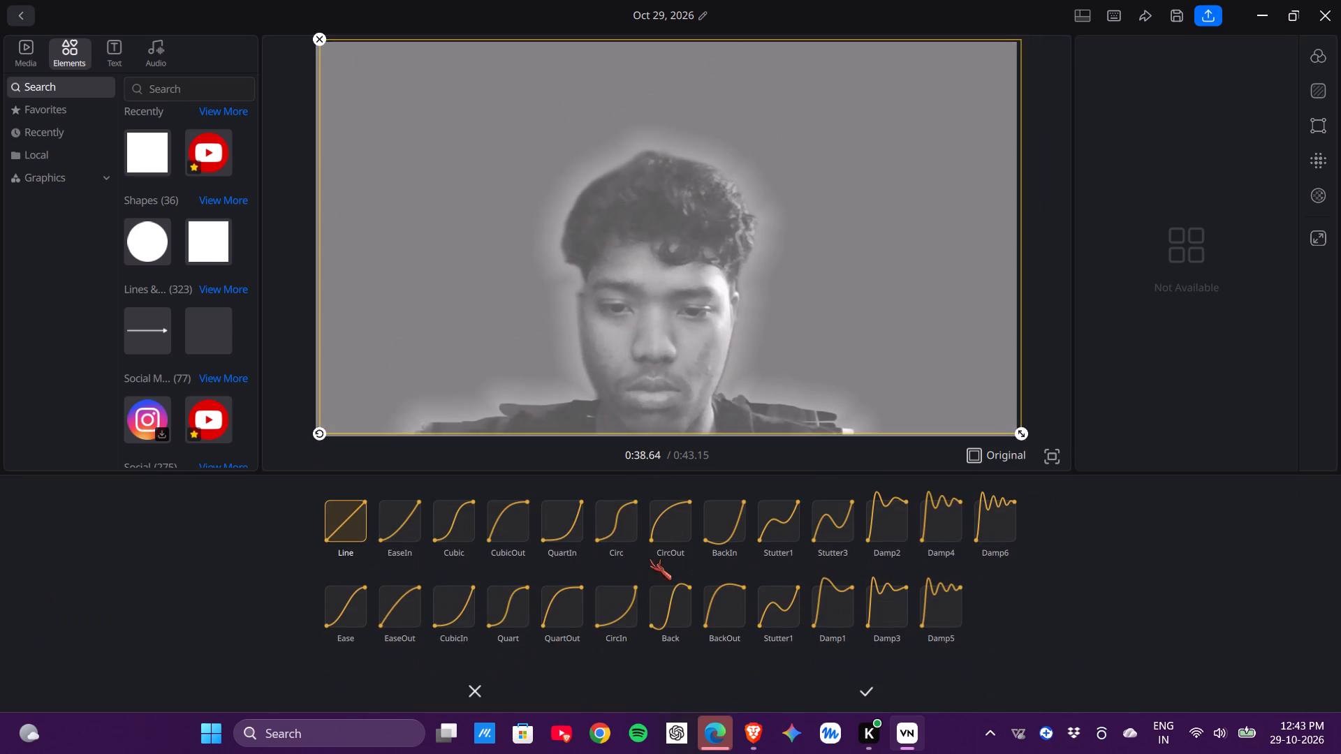
left_click(651, 536)
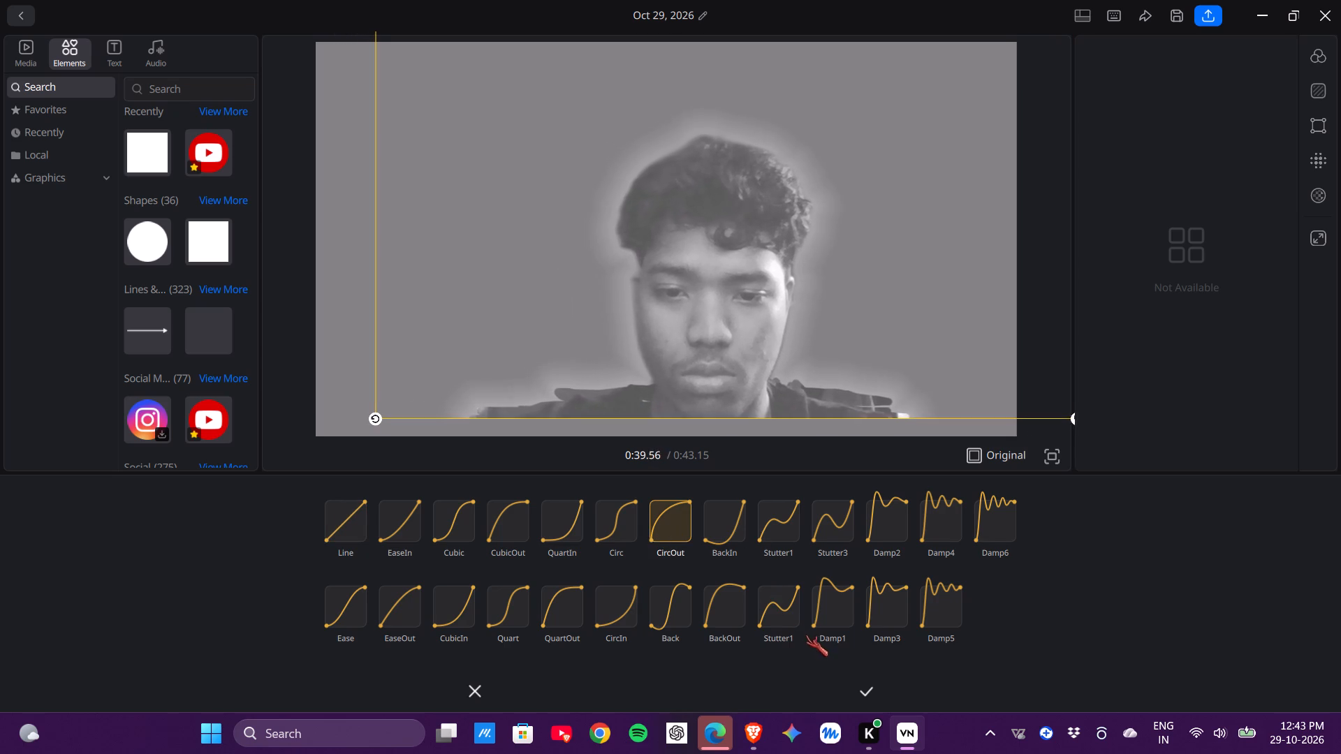
left_click(834, 676)
left_click(847, 686)
left_click(860, 693)
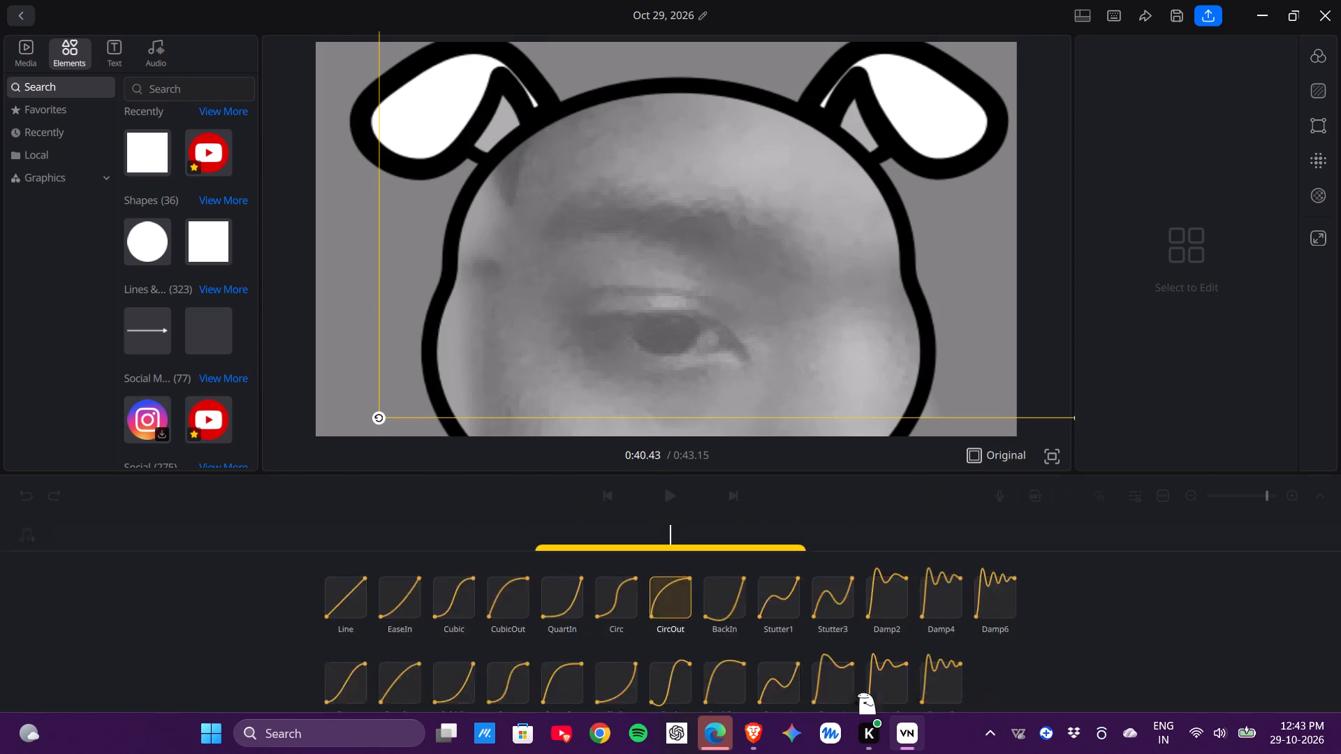
Minimise the VN editor window to get back to the desktop.
left_click(1217, 108)
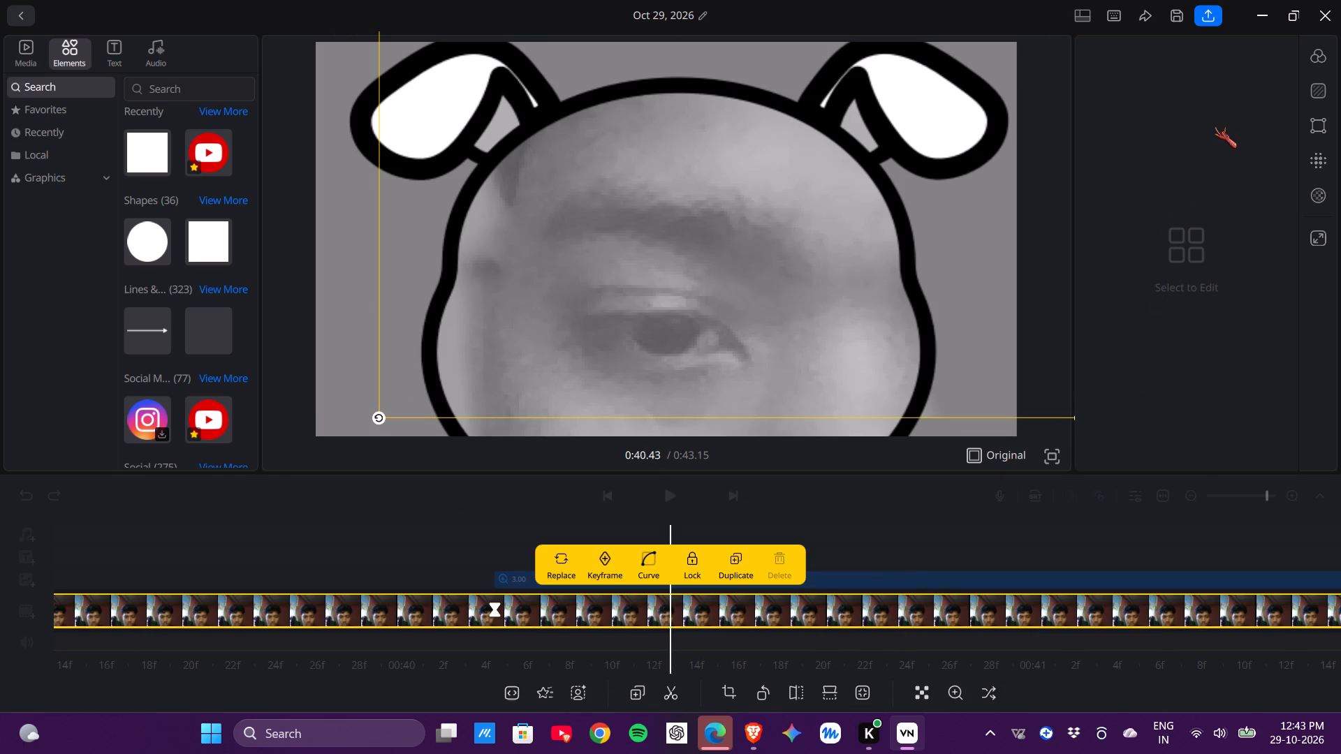
left_click(1272, 12)
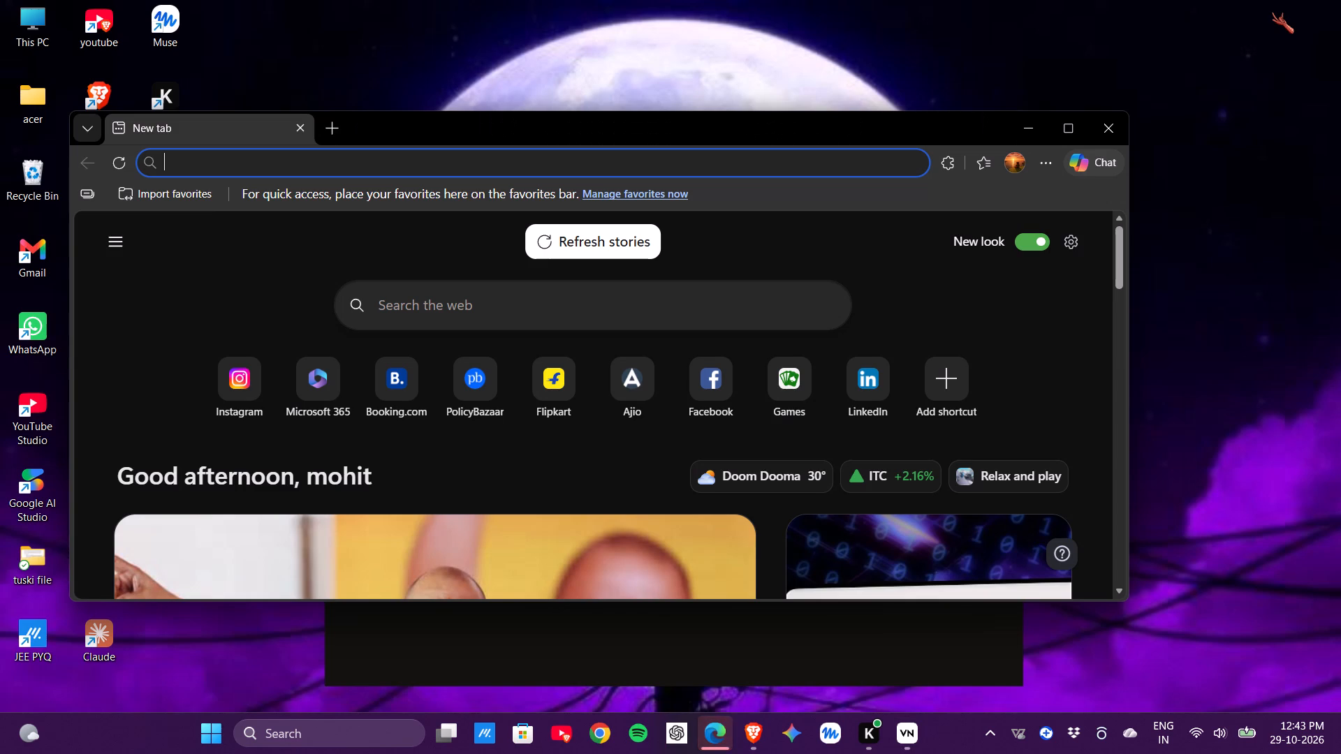
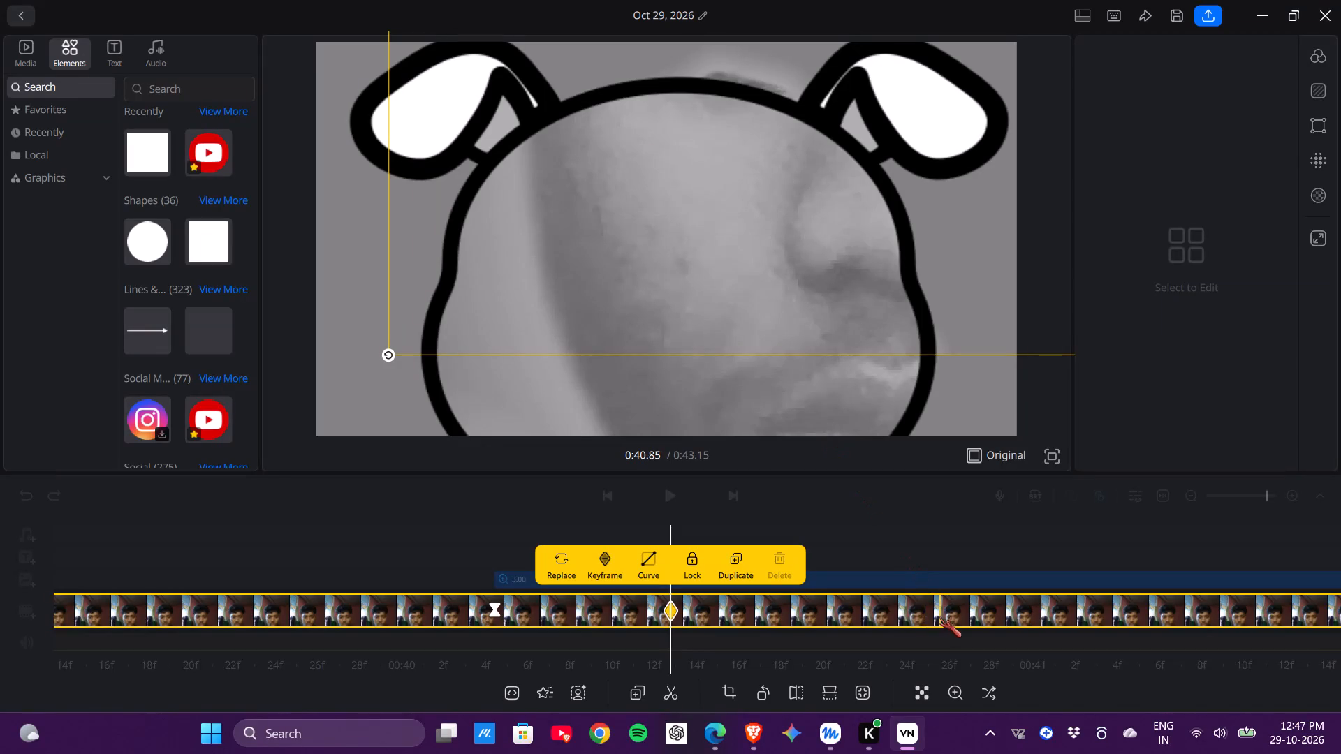
Shift the main clip left in the frame at about 0:41.32 to set another position keyframe, and select the magnifier.
left_click_drag(939, 616, 616, 592)
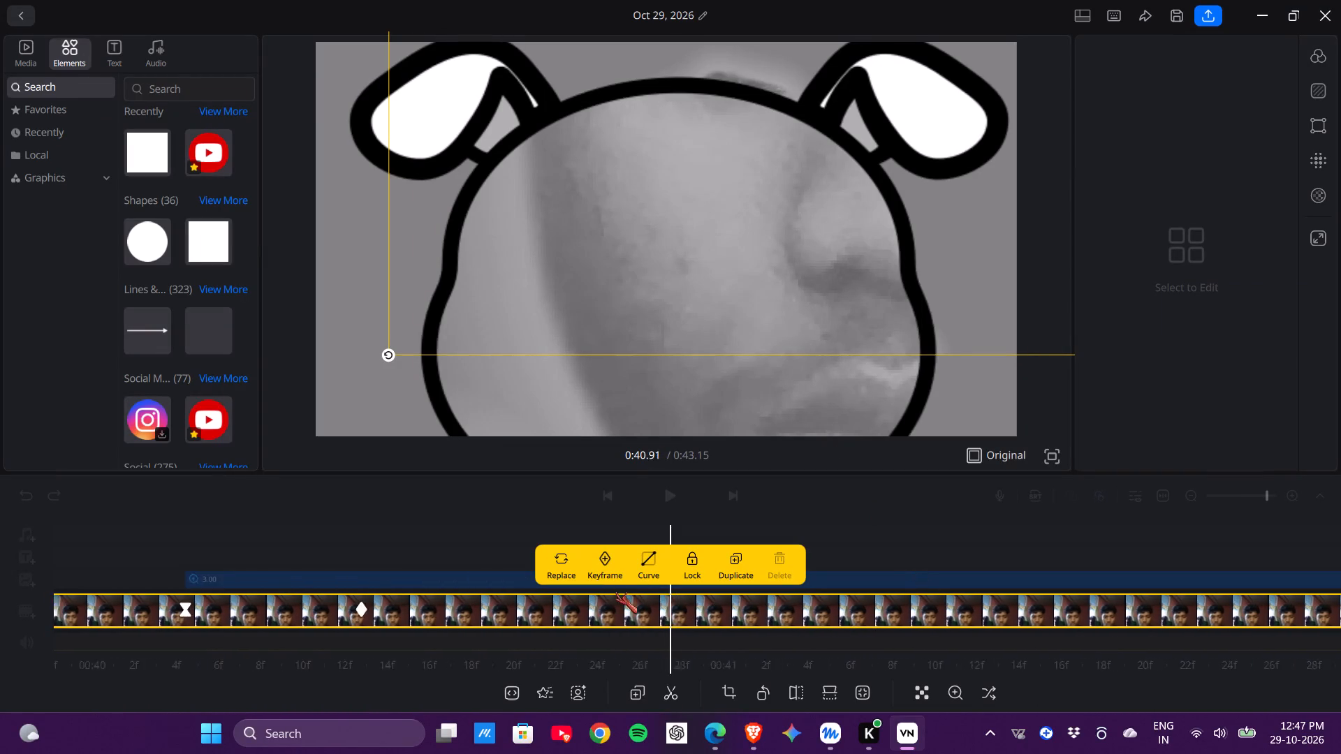
left_click_drag(759, 343, 606, 348)
left_click(589, 346)
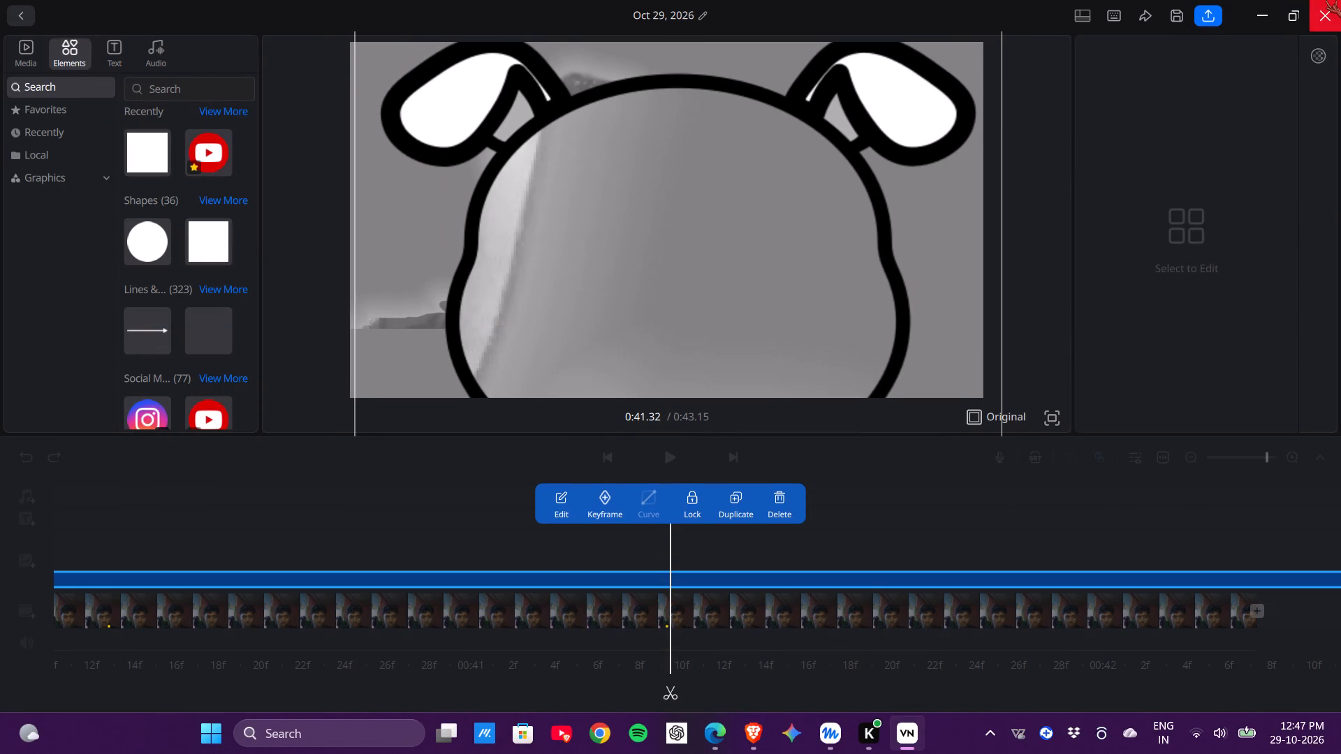
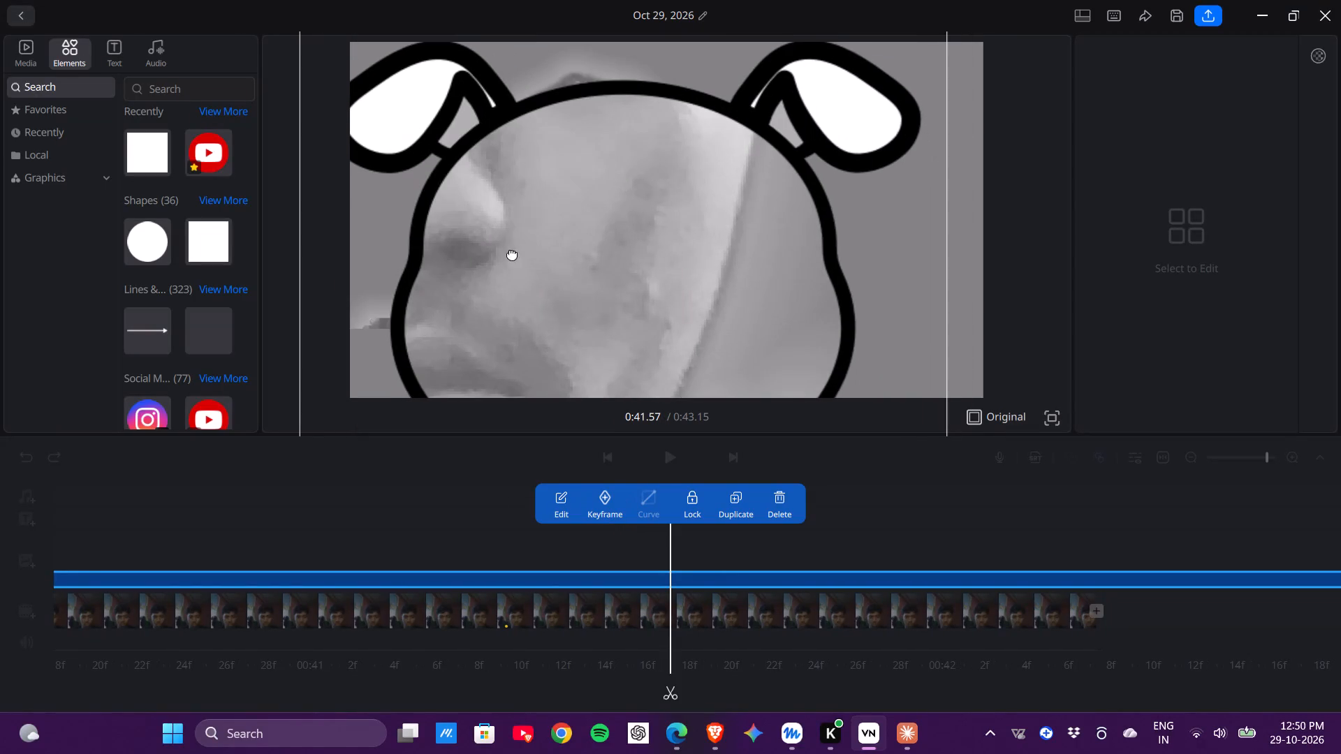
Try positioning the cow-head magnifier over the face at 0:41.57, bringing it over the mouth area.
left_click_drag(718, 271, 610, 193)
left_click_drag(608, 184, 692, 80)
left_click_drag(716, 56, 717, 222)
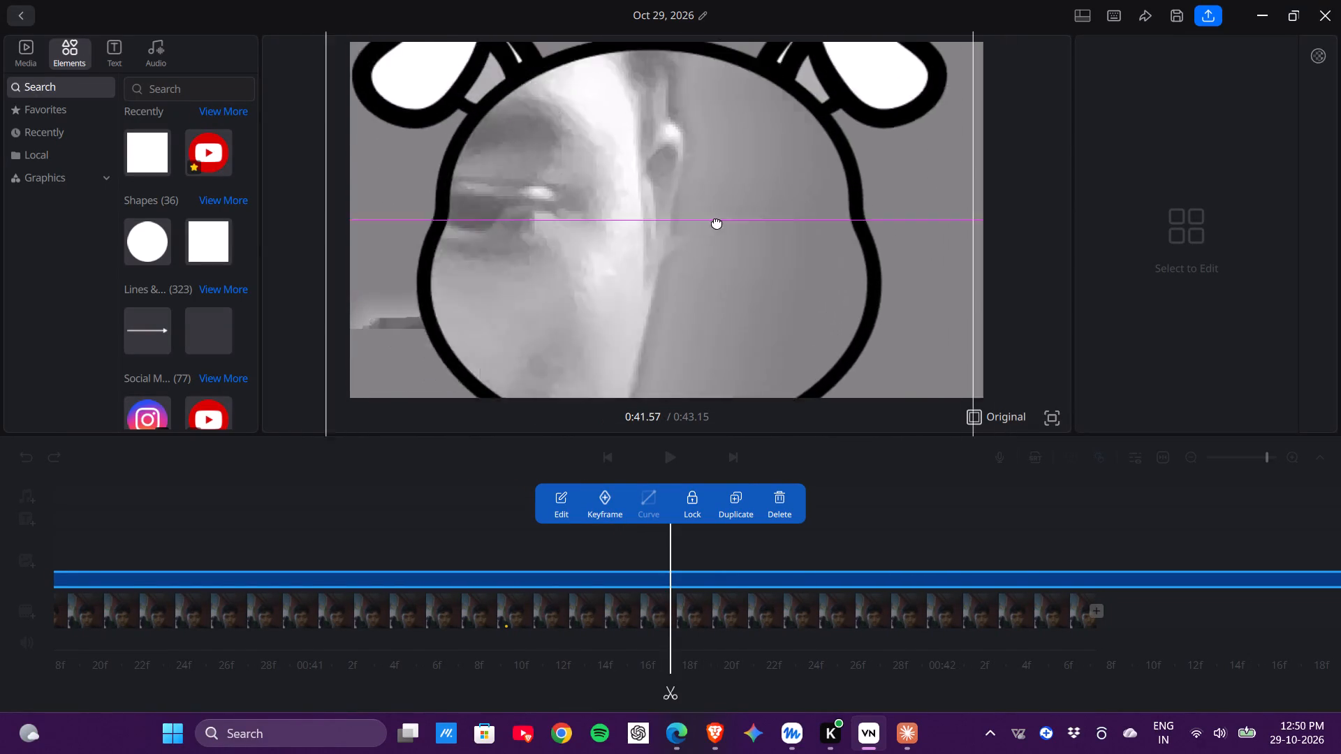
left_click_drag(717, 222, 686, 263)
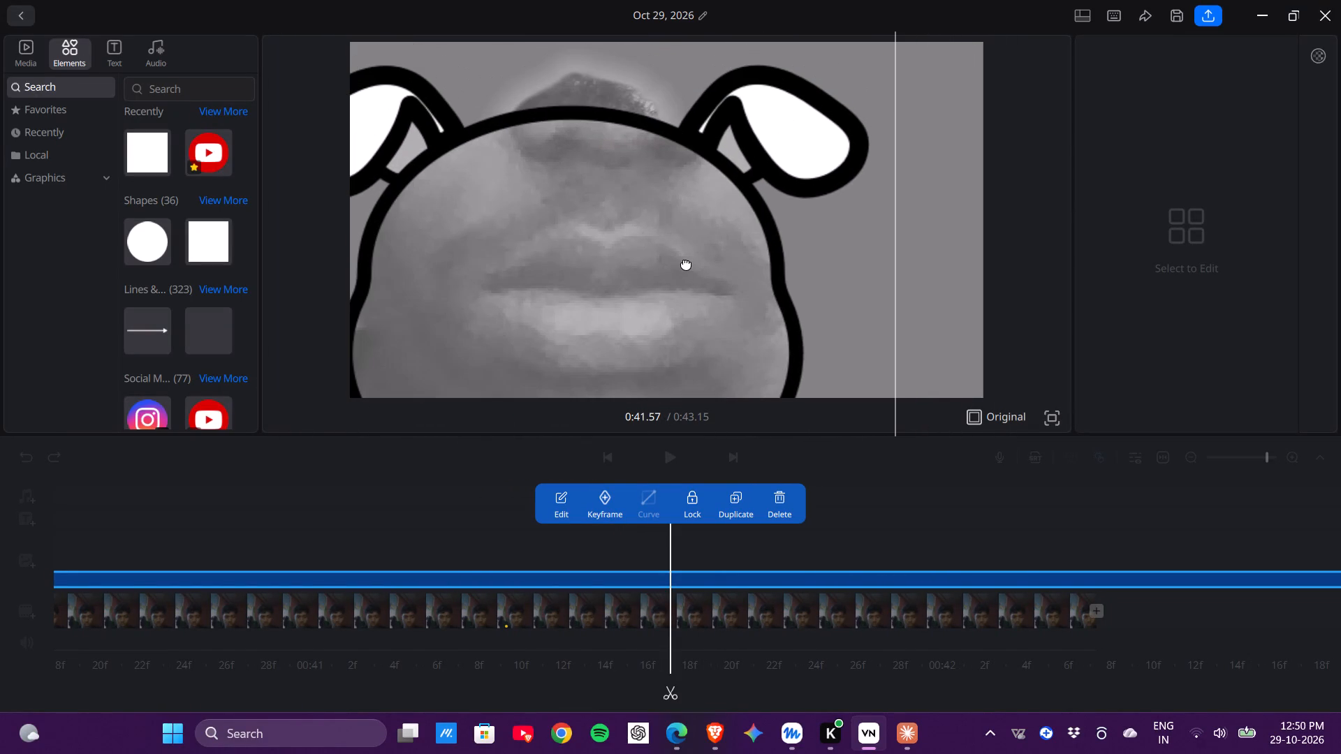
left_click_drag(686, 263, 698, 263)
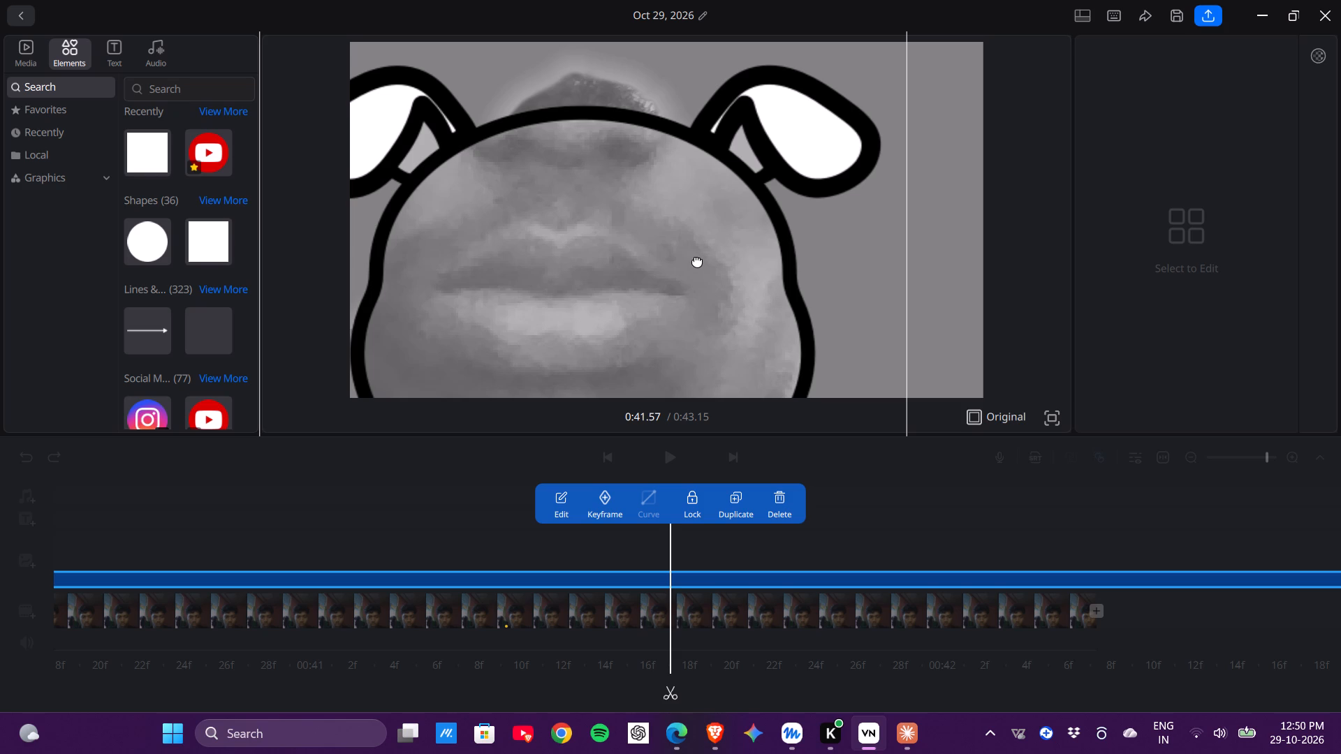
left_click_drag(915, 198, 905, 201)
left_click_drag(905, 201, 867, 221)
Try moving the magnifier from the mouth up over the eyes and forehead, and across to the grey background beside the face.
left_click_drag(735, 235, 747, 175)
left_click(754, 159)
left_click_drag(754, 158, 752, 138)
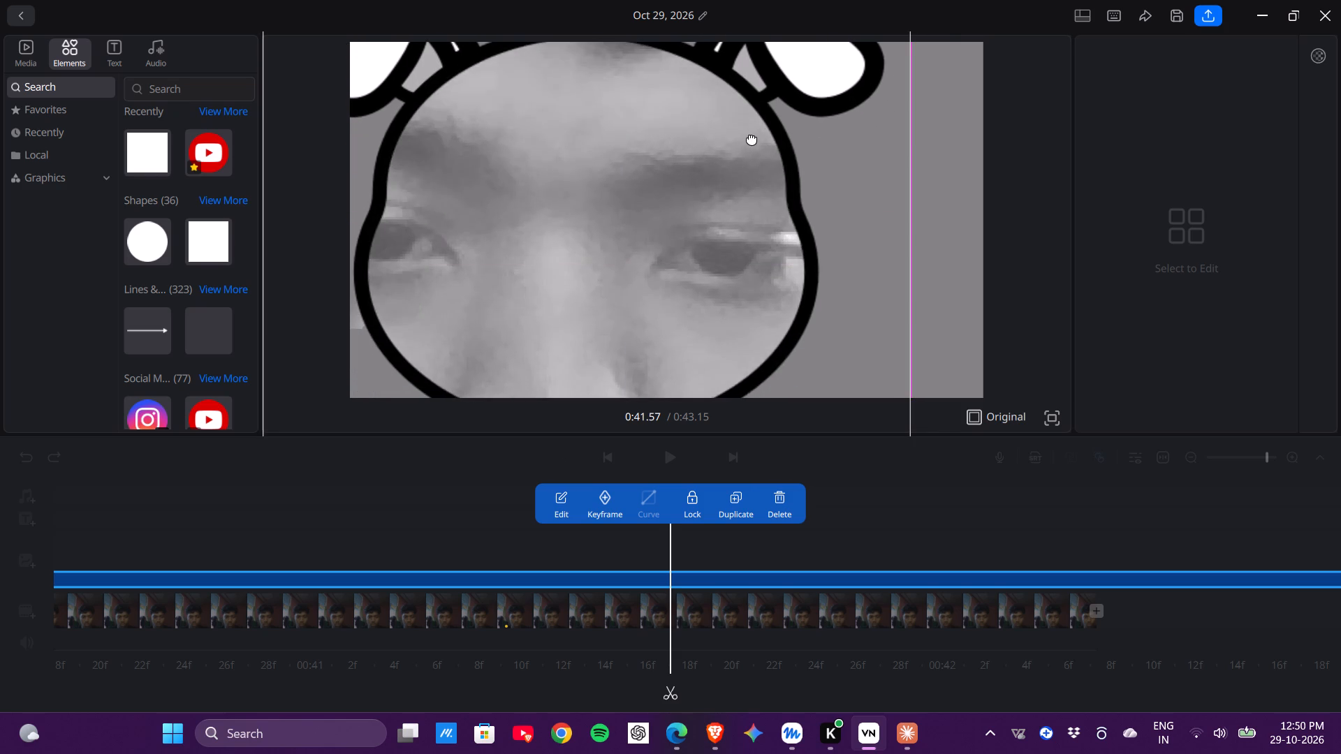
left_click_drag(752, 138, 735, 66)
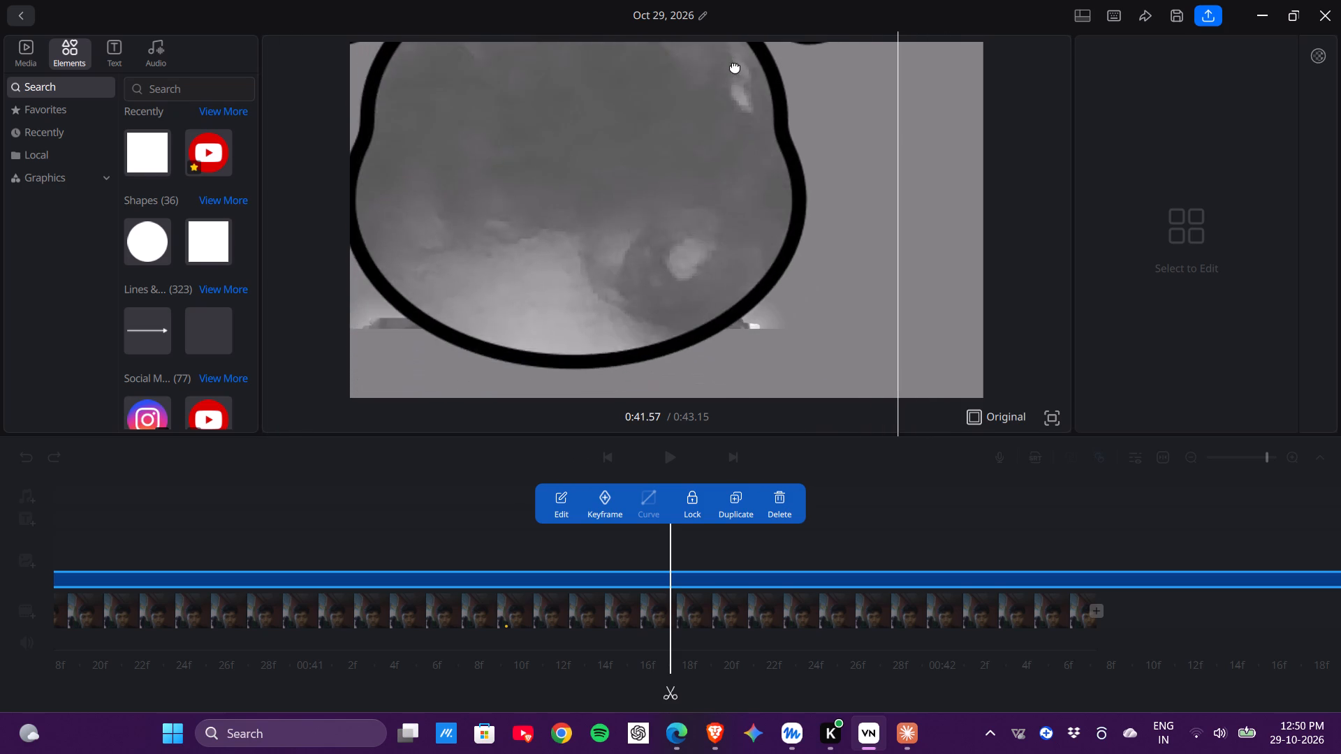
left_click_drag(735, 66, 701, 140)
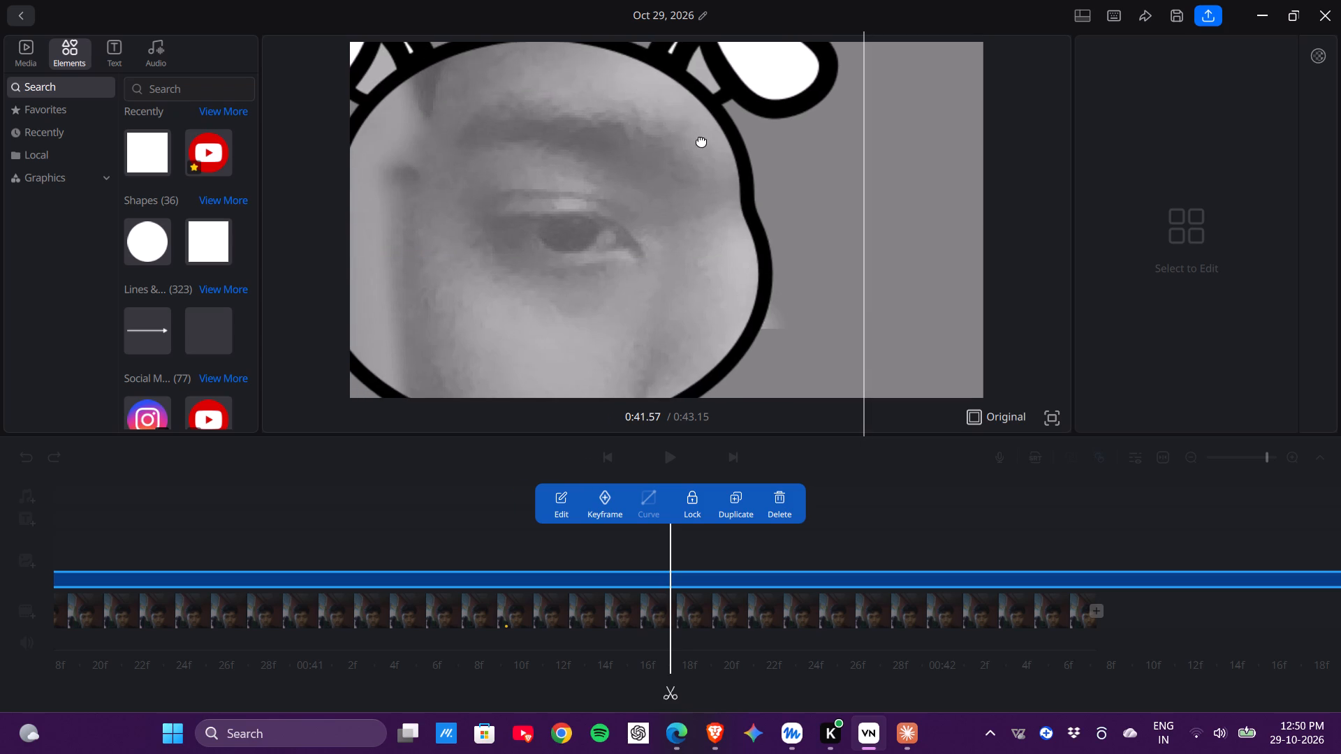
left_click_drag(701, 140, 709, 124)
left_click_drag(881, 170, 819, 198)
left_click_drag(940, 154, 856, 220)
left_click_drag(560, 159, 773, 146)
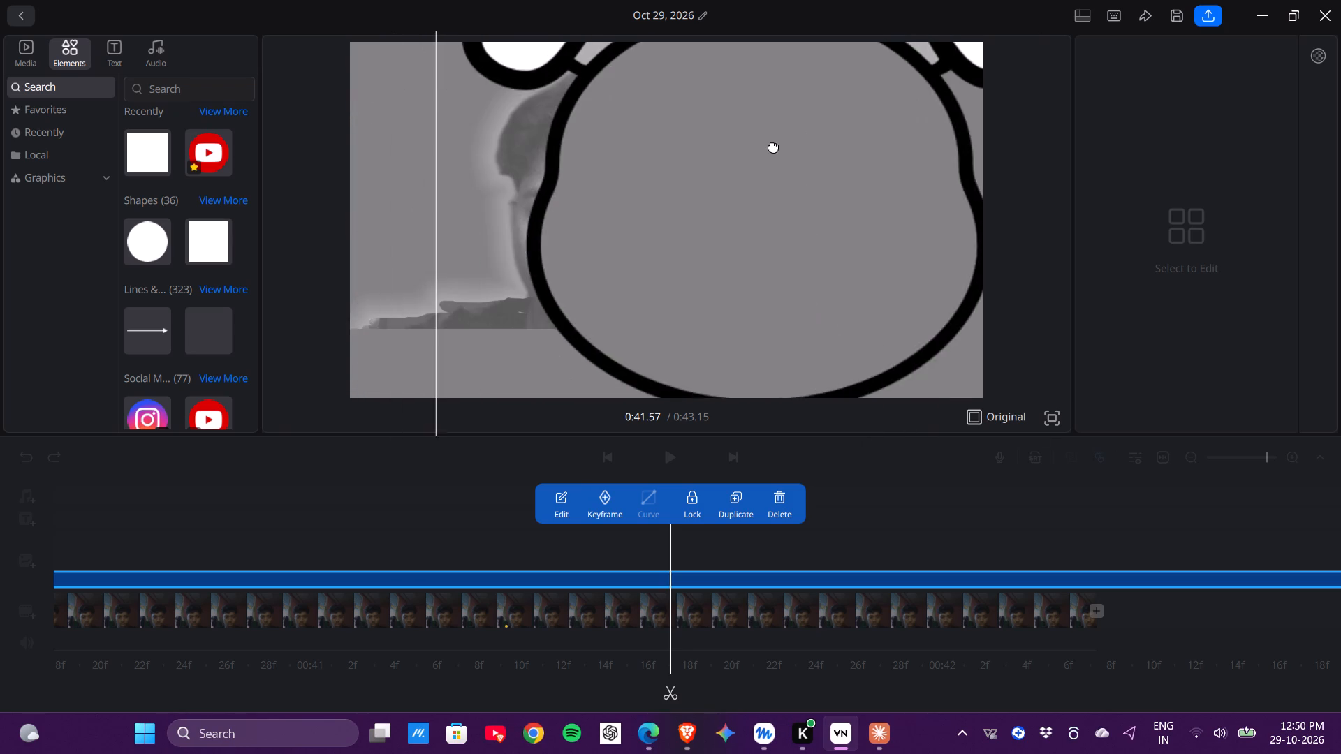
Place the magnifier back on the face at 0:41.57 so that it enlarges one eye and its eyebrow.
left_click_drag(758, 154, 591, 197)
left_click_drag(492, 45, 553, 59)
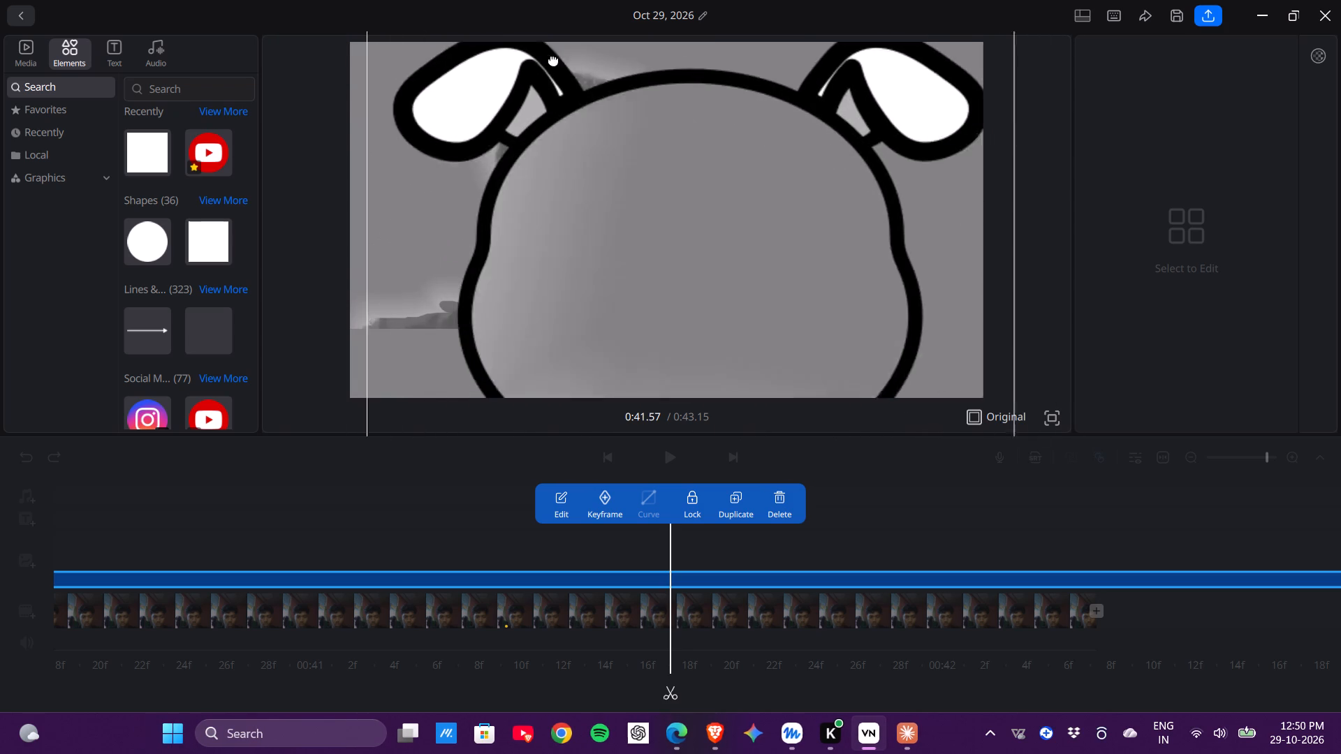
left_click_drag(553, 59, 511, 29)
scroll(626, 200, "down", 13)
right_click(626, 200)
left_click(626, 200)
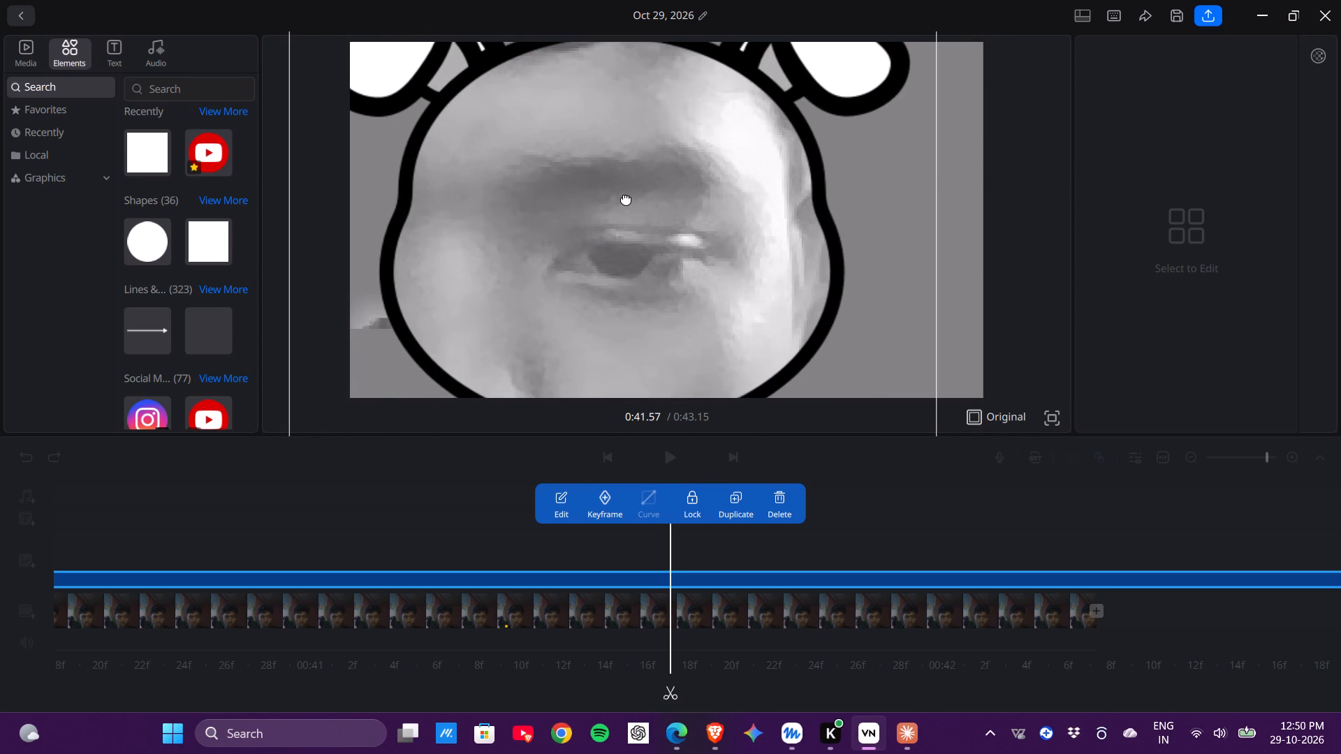
right_click(626, 195)
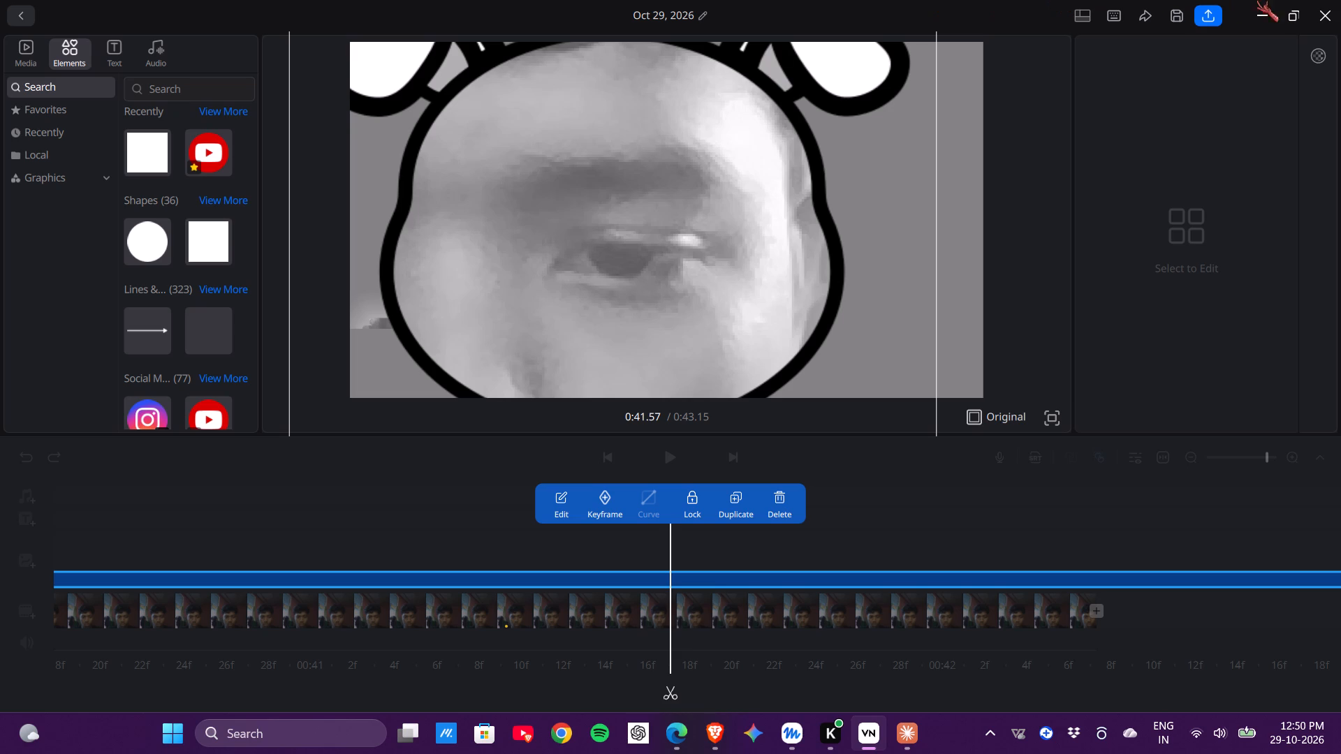